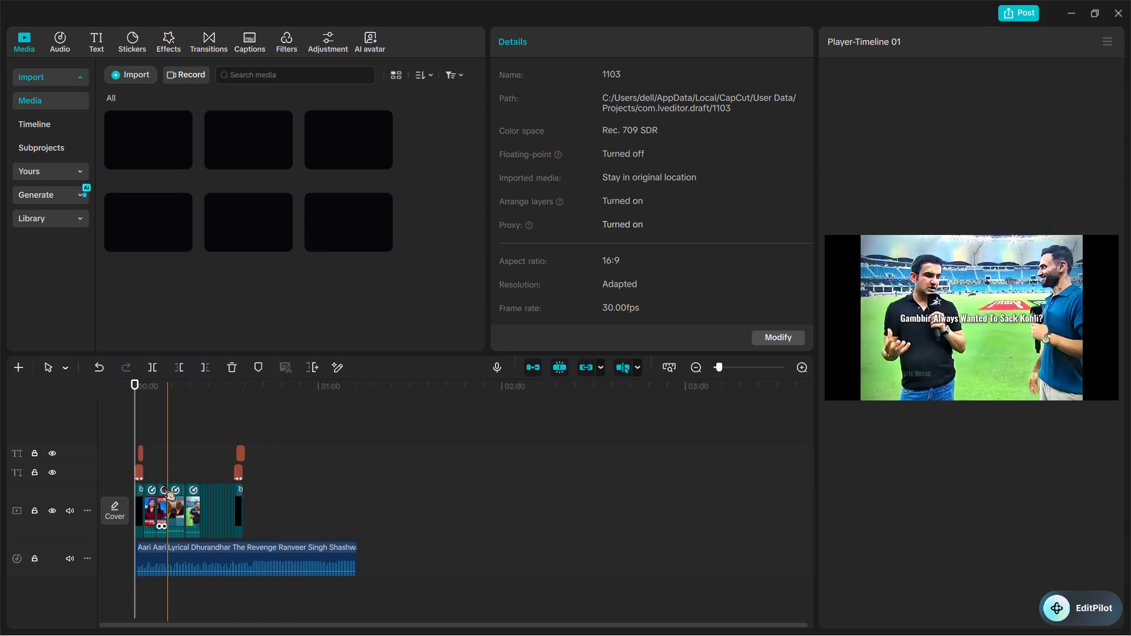
Play back the cut from the Kapil Dev clip through the run of Virat Kohli getting bowled clips to examine their sequence.
{"action": "key", "text": "space"}
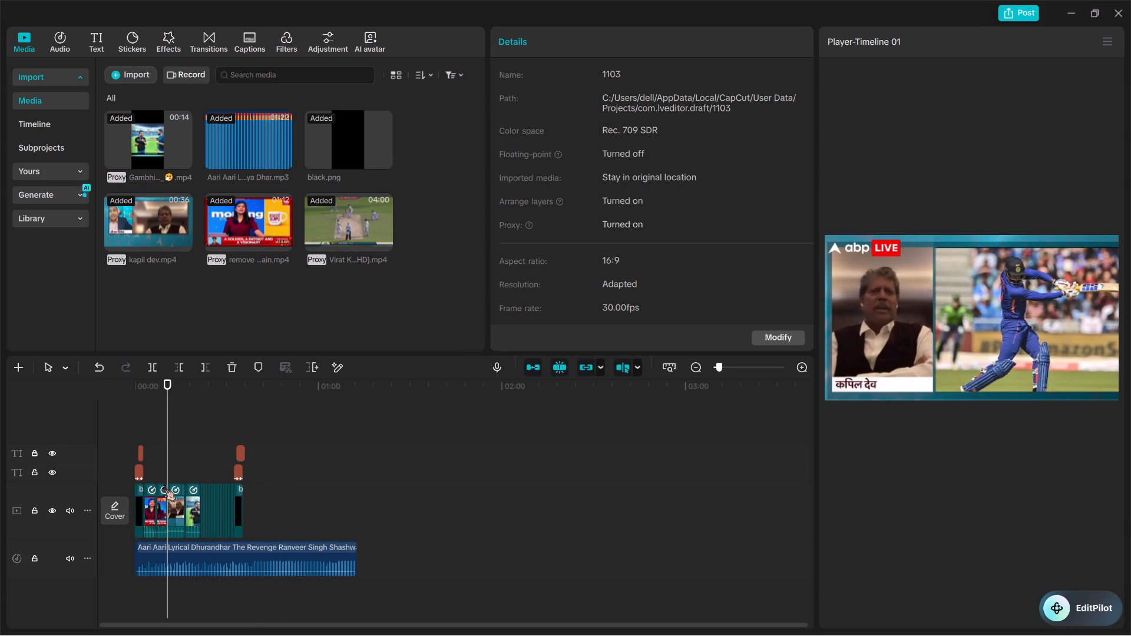
{"action": "scroll", "coordinate": [163, 484], "scroll_direction": "up", "scroll_amount": 7, "text": "ctrl"}
{"action": "scroll", "coordinate": [163, 484], "scroll_direction": "up", "scroll_amount": 6}
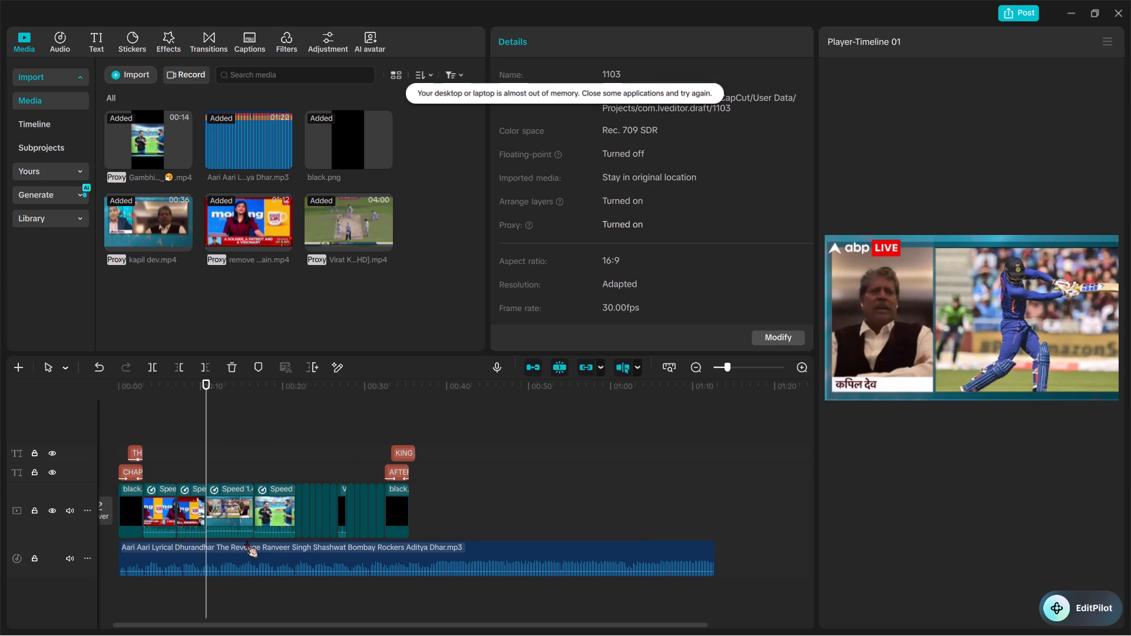
{"action": "key", "text": "space"}
{"action": "left_click", "coordinate": [313, 450]}
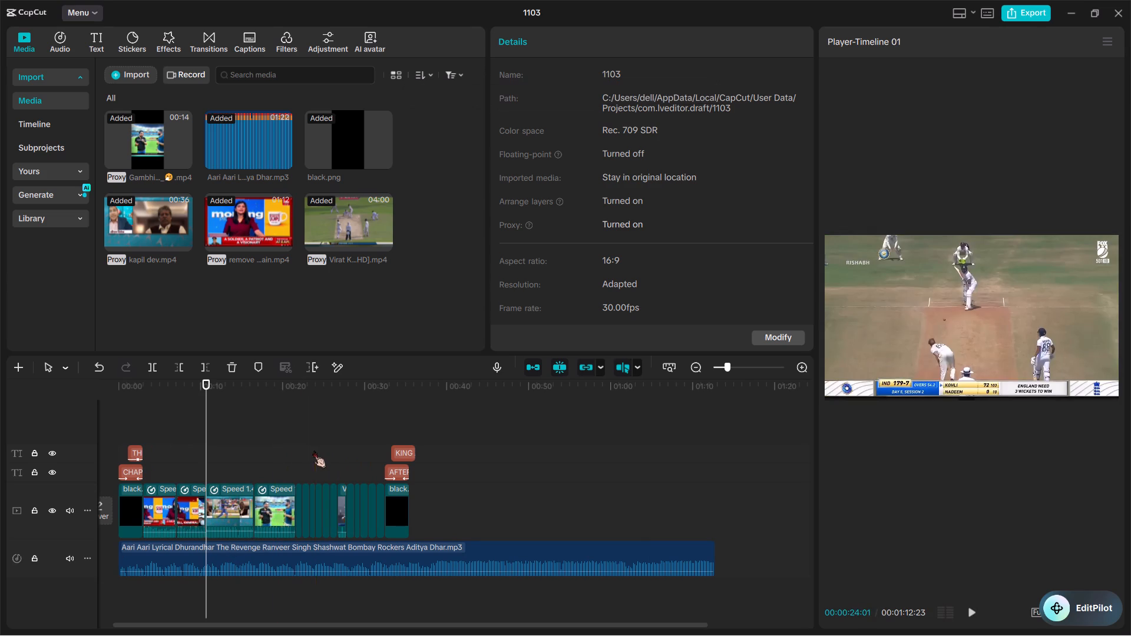
{"action": "key", "text": "space"}
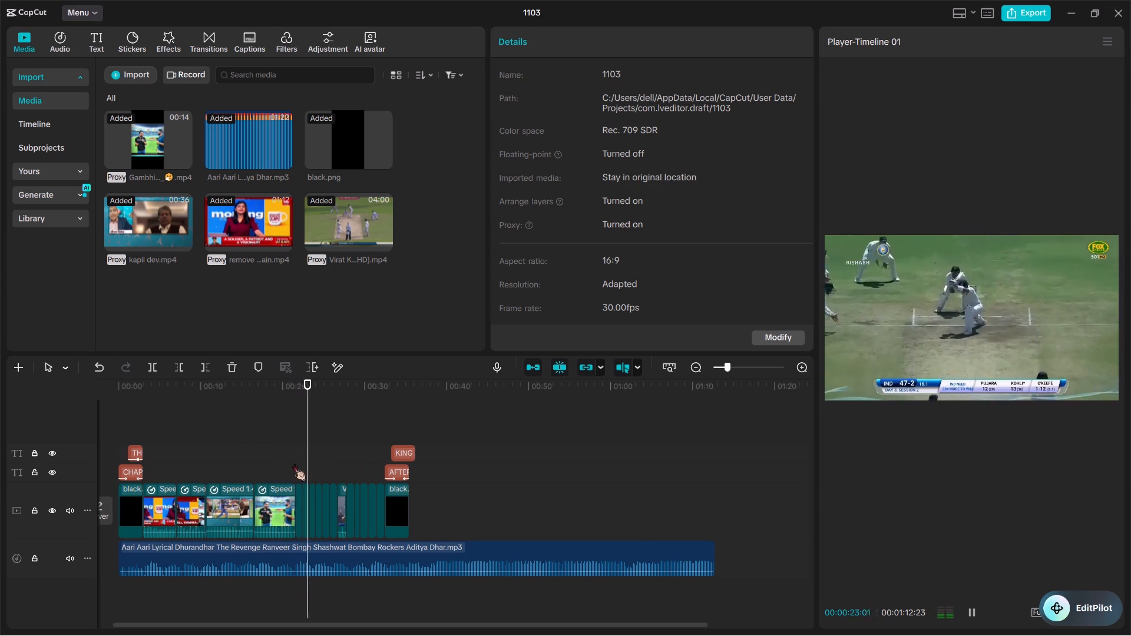
{"action": "scroll", "coordinate": [293, 463], "scroll_direction": "up", "scroll_amount": 2, "text": "ctrl"}
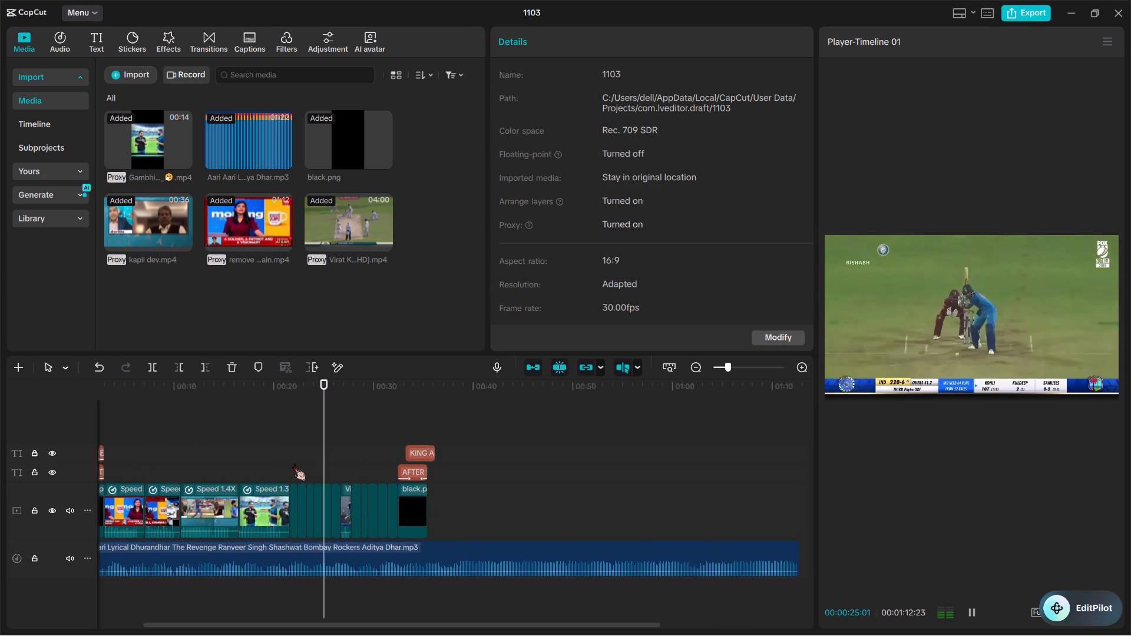
{"action": "scroll", "coordinate": [293, 463], "scroll_direction": "up", "scroll_amount": 18, "text": "ctrl"}
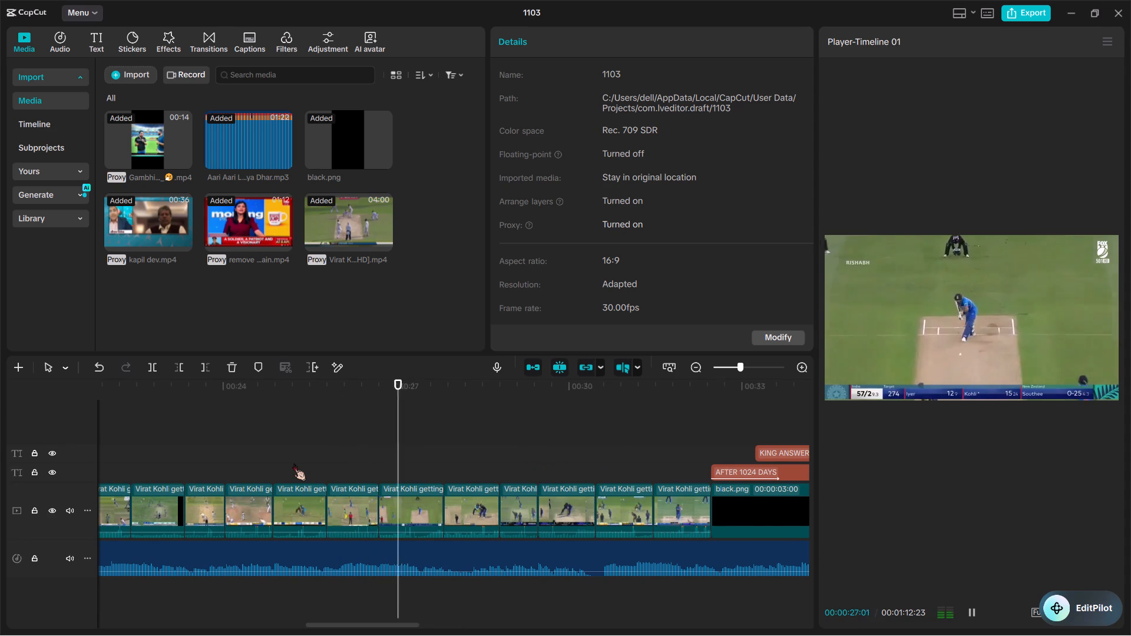
{"action": "key", "text": "space"}
{"action": "key", "text": "space"}
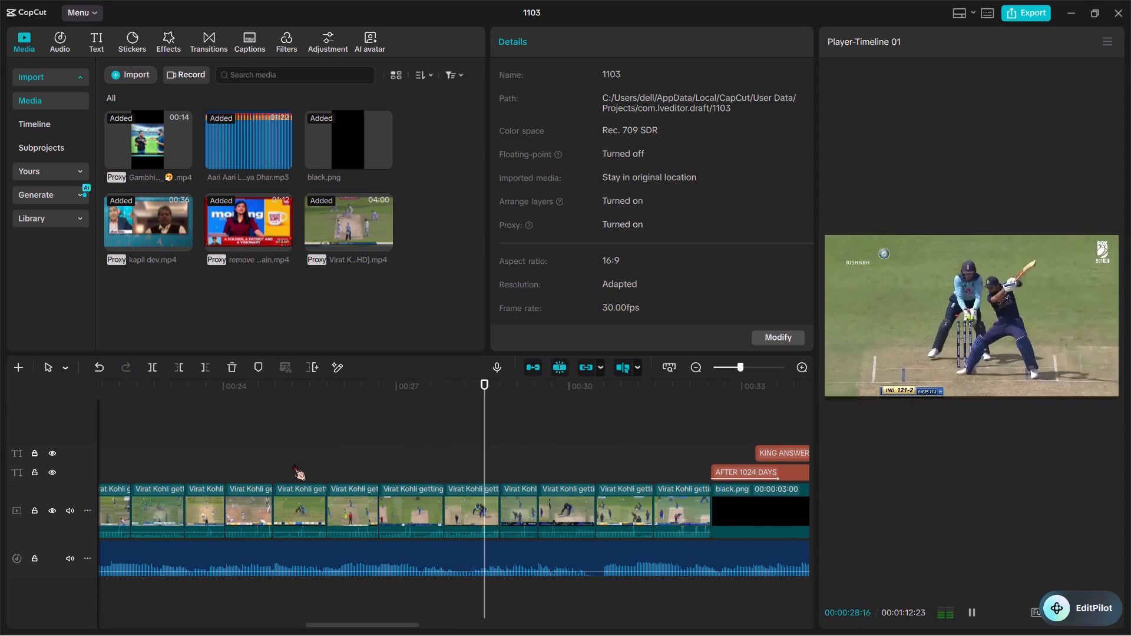
{"action": "key", "text": "space"}
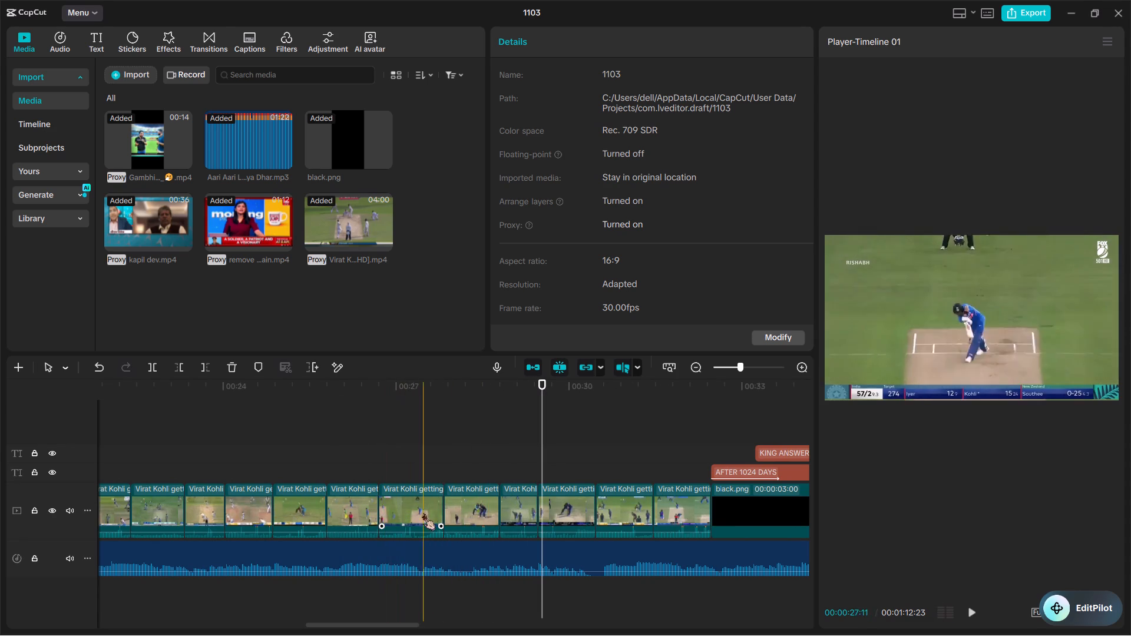
{"action": "scroll", "coordinate": [226, 507], "scroll_direction": "right", "scroll_amount": 1}
{"action": "key", "text": "space"}
{"action": "scroll", "coordinate": [346, 525], "scroll_direction": "left", "scroll_amount": 1}
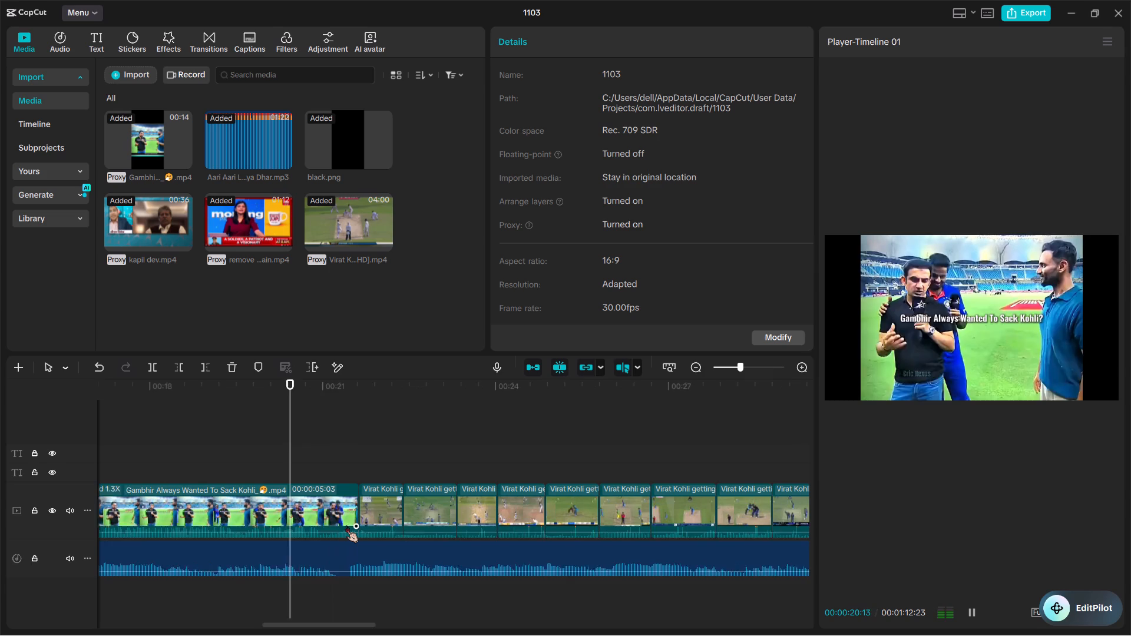
{"action": "scroll", "coordinate": [346, 525], "scroll_direction": "left", "scroll_amount": 1}
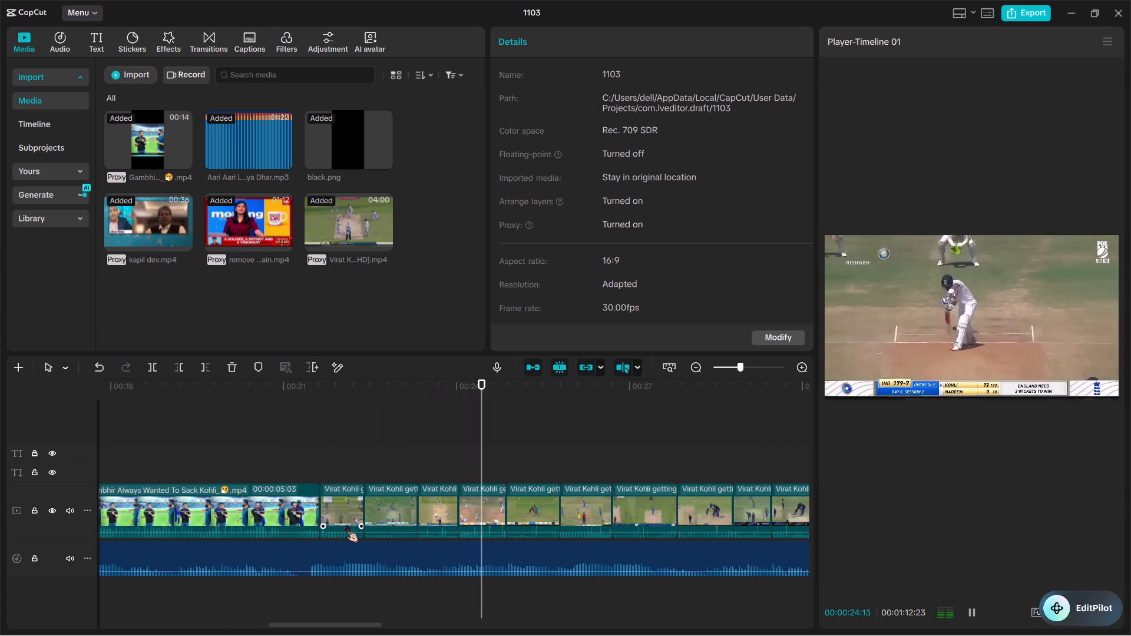
{"action": "scroll", "coordinate": [346, 525], "scroll_direction": "left", "scroll_amount": 1}
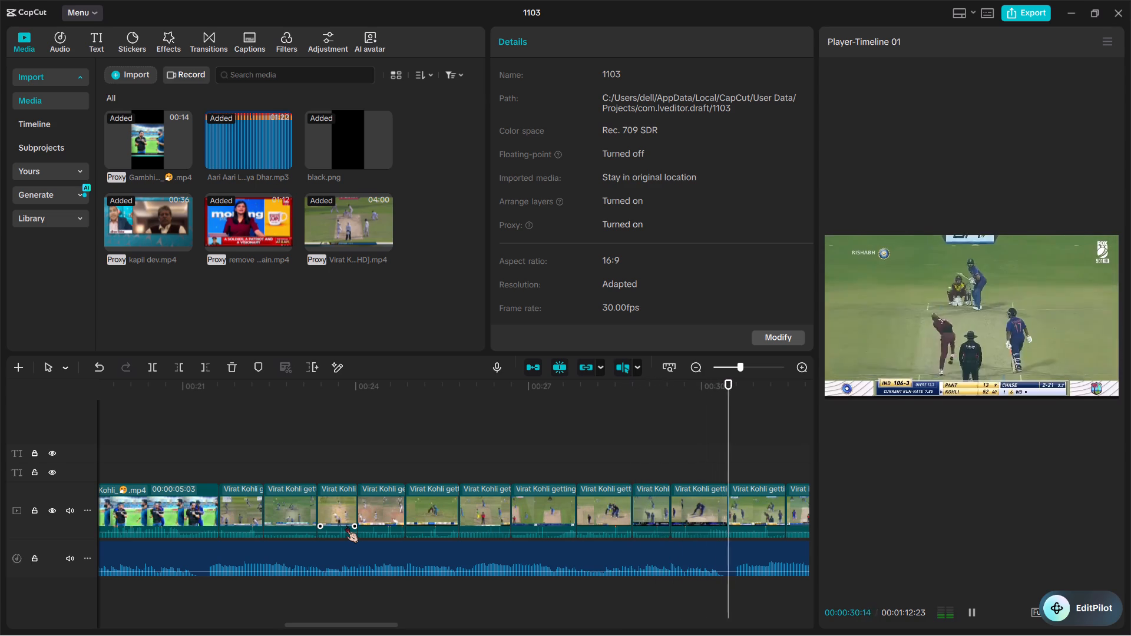
{"action": "key", "text": "space"}
{"action": "key", "text": "space"}
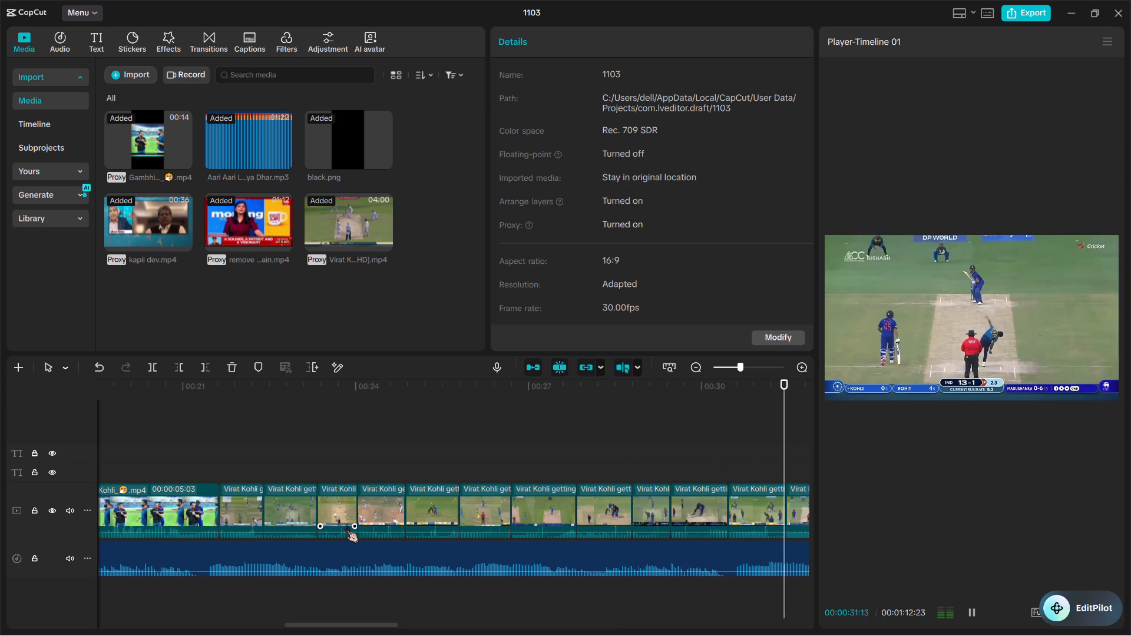
{"action": "key", "text": "space"}
Delete the second-to-last Virat Kohli clip before the closing black.png clip on the main track.
{"action": "scroll", "coordinate": [346, 525], "scroll_direction": "left", "scroll_amount": 1}
{"action": "left_click", "coordinate": [412, 508]}
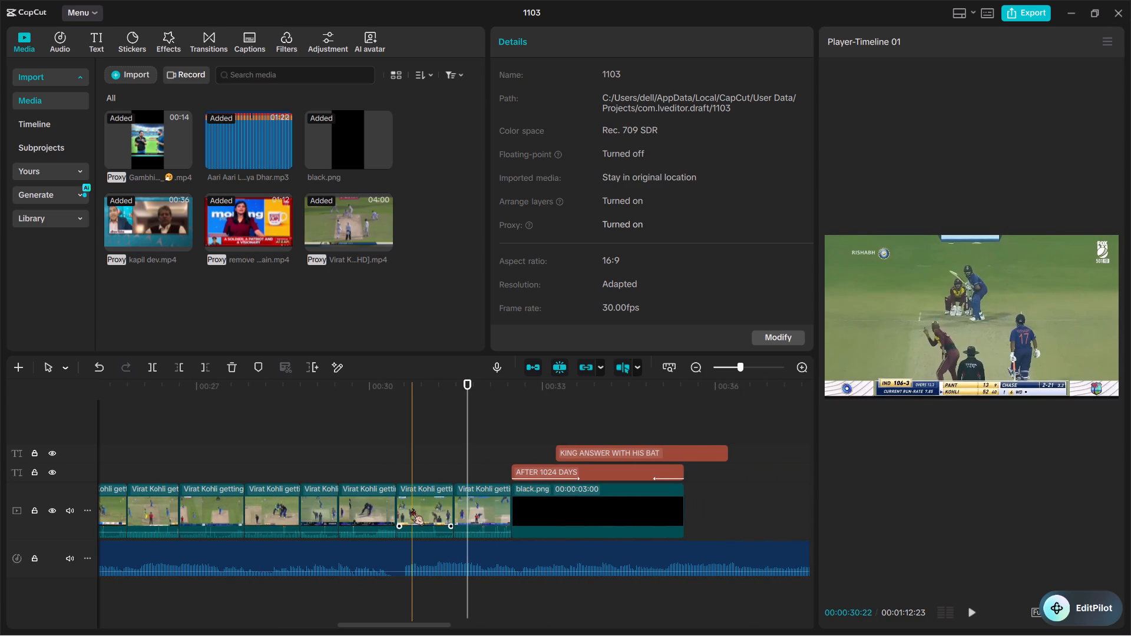
{"action": "double_click", "coordinate": [412, 508]}
{"action": "left_click", "coordinate": [412, 508]}
{"action": "key", "text": "BackSpace"}
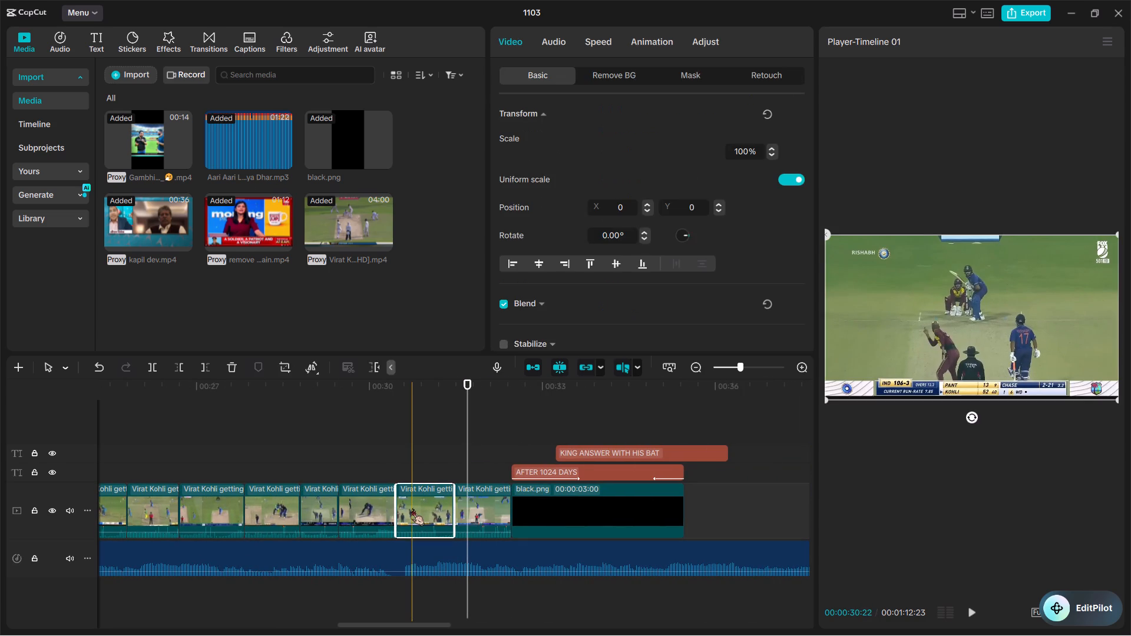
Animate the "KING ANSWER WITH HIS BAT" title with a 1.4 s Gradual Reveal In animation and a Fade Out Out animation.
{"action": "key", "text": "space"}
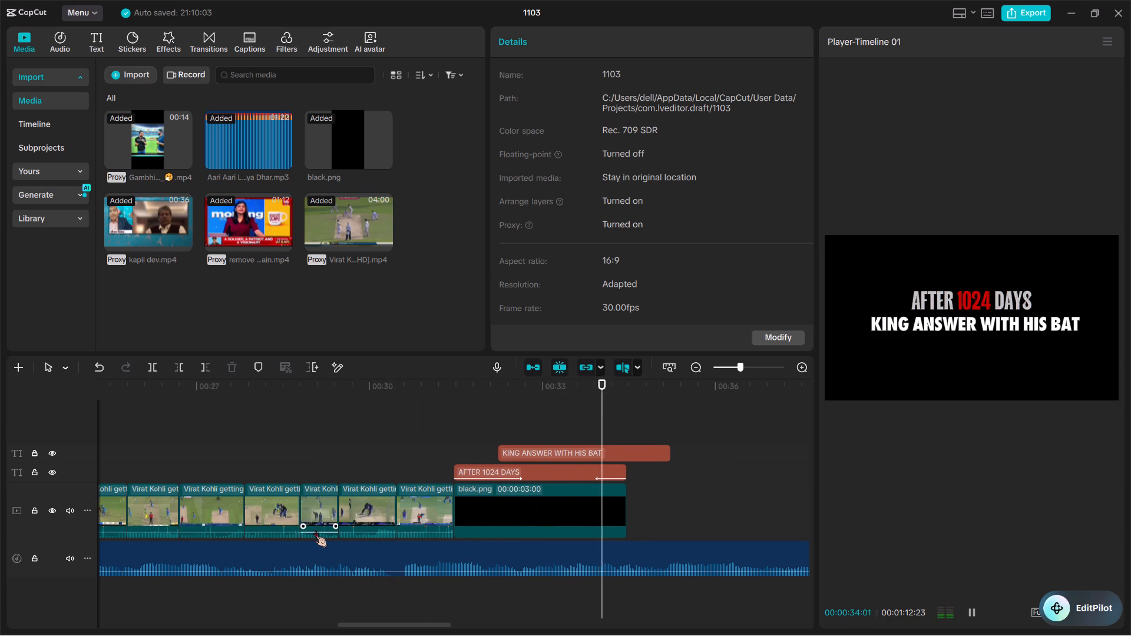
{"action": "key", "text": "space"}
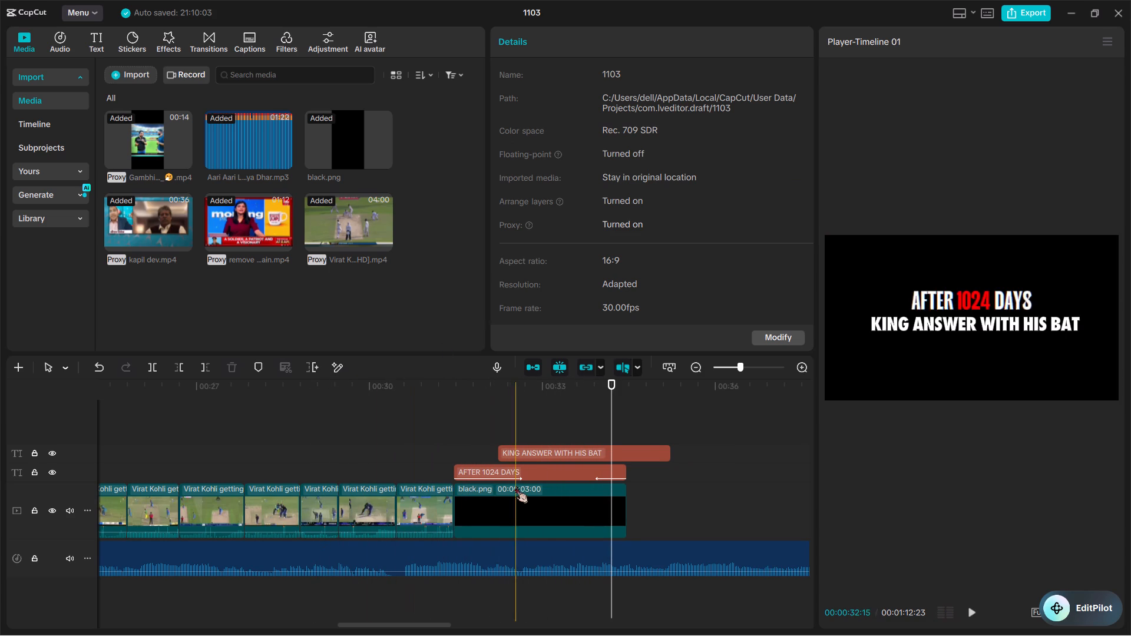
{"action": "left_click", "coordinate": [526, 451]}
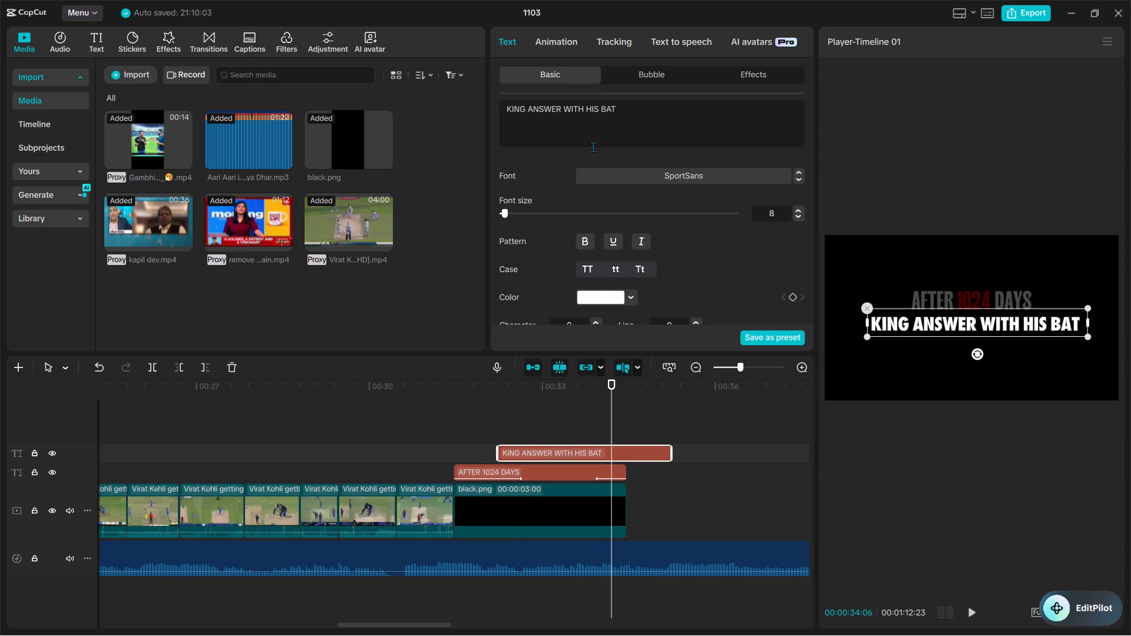
{"action": "left_click", "coordinate": [673, 175]}
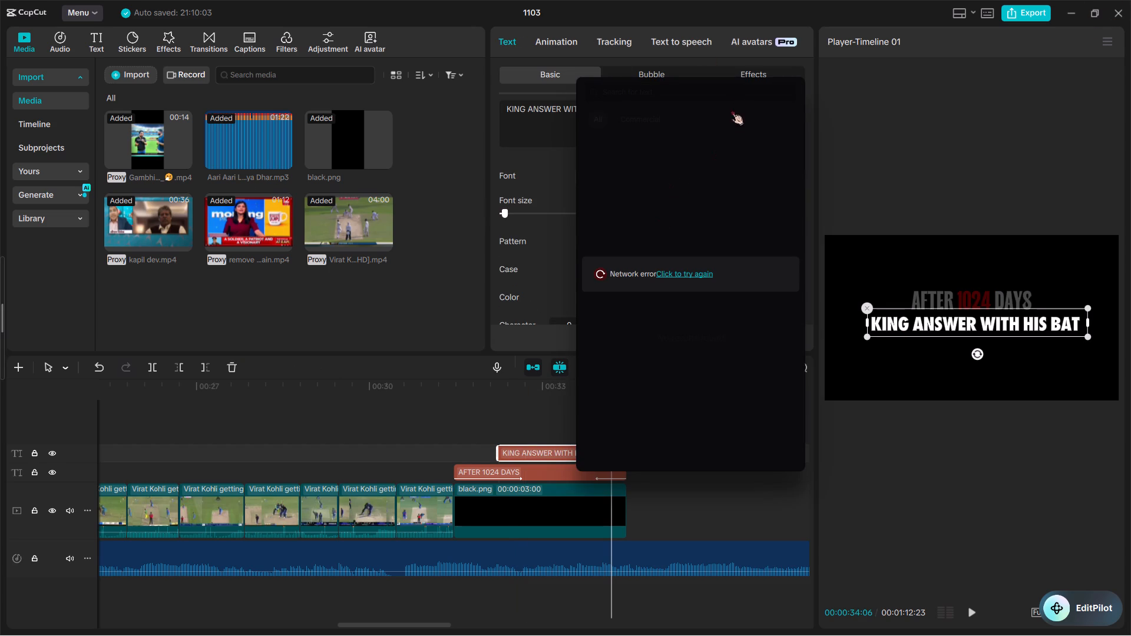
{"action": "left_click", "coordinate": [544, 177]}
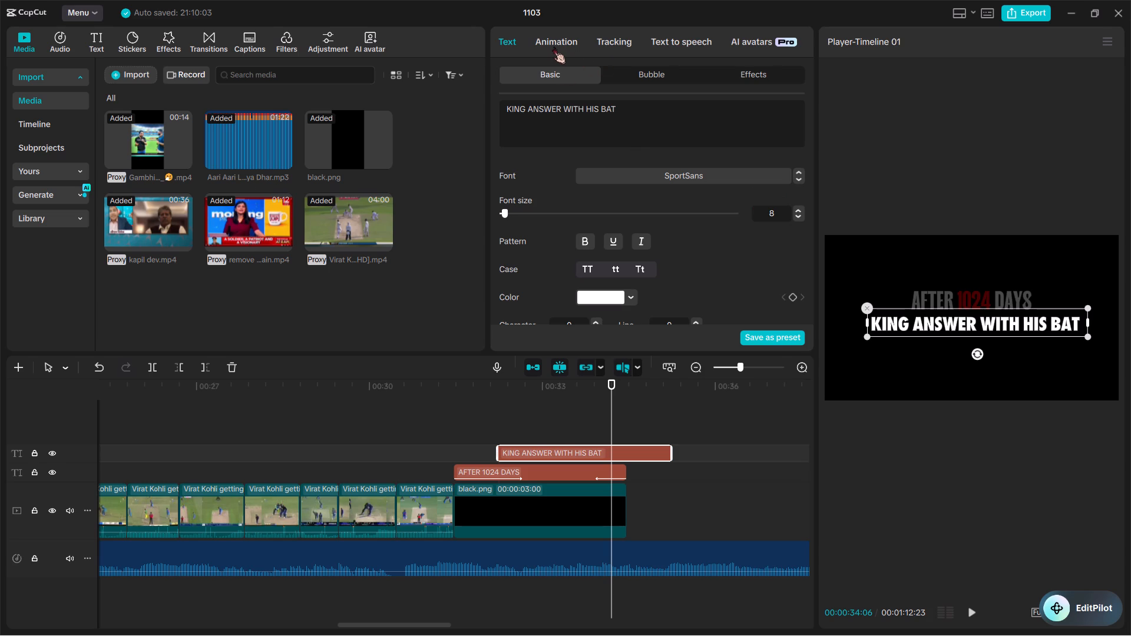
{"action": "left_click", "coordinate": [553, 47]}
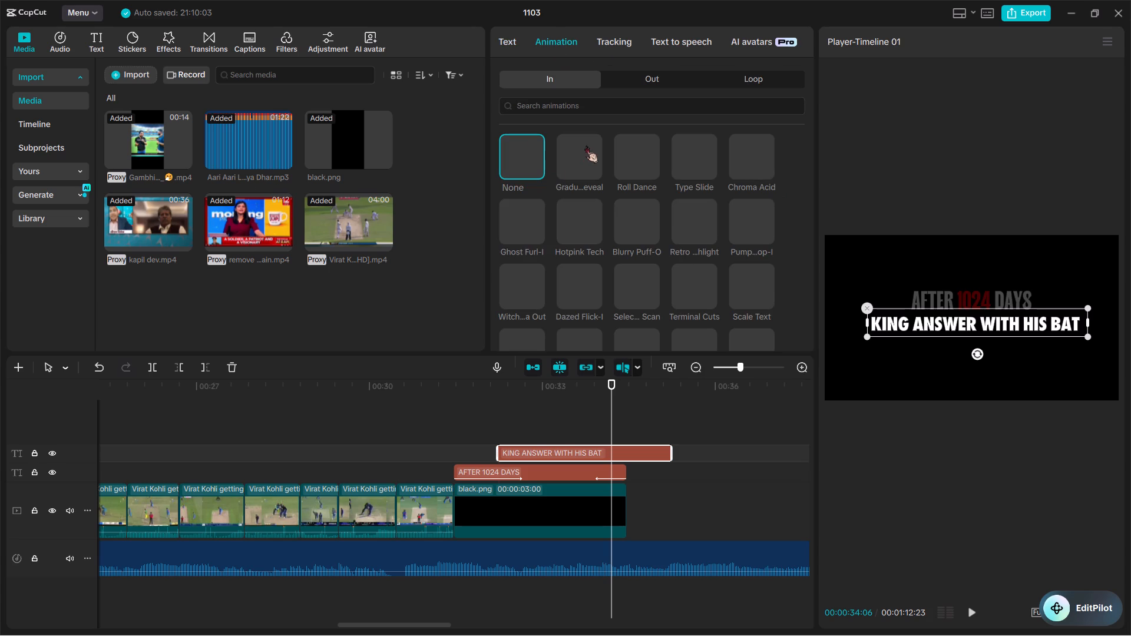
{"action": "double_click", "coordinate": [586, 145]}
{"action": "left_click", "coordinate": [633, 76]}
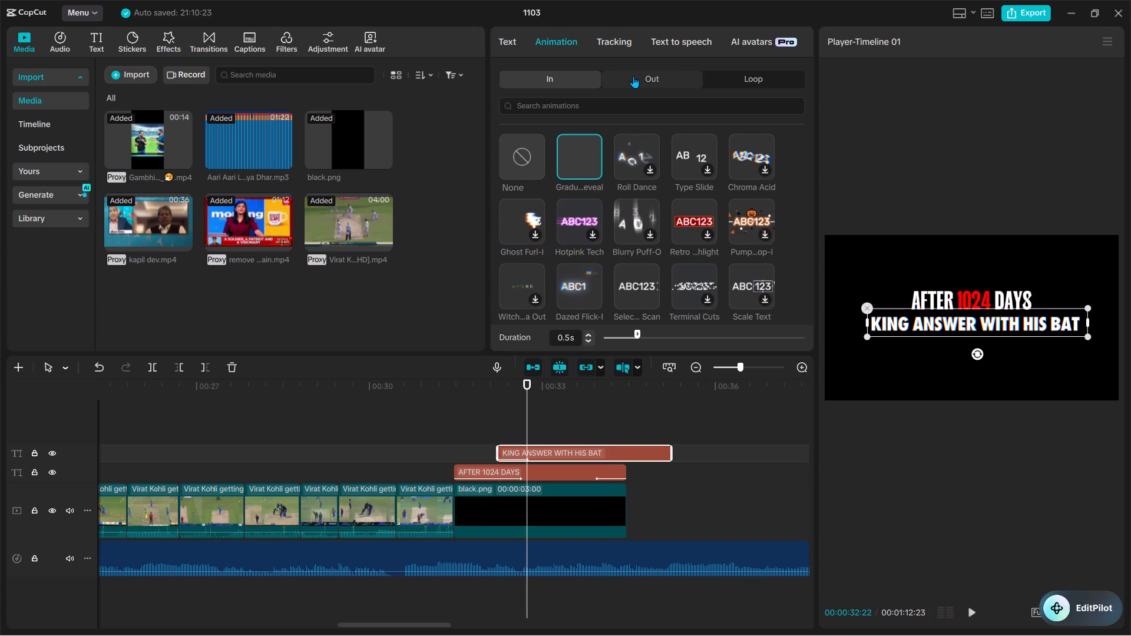
{"action": "double_click", "coordinate": [584, 171]}
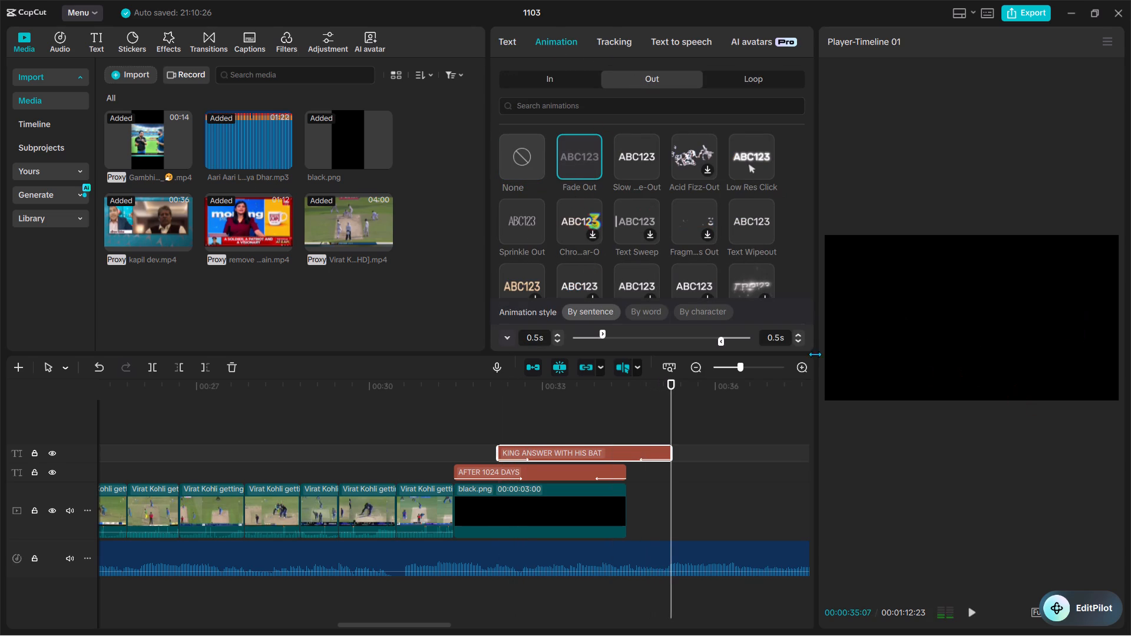
{"action": "left_click_drag", "start_coordinate": [607, 336], "coordinate": [655, 337]}
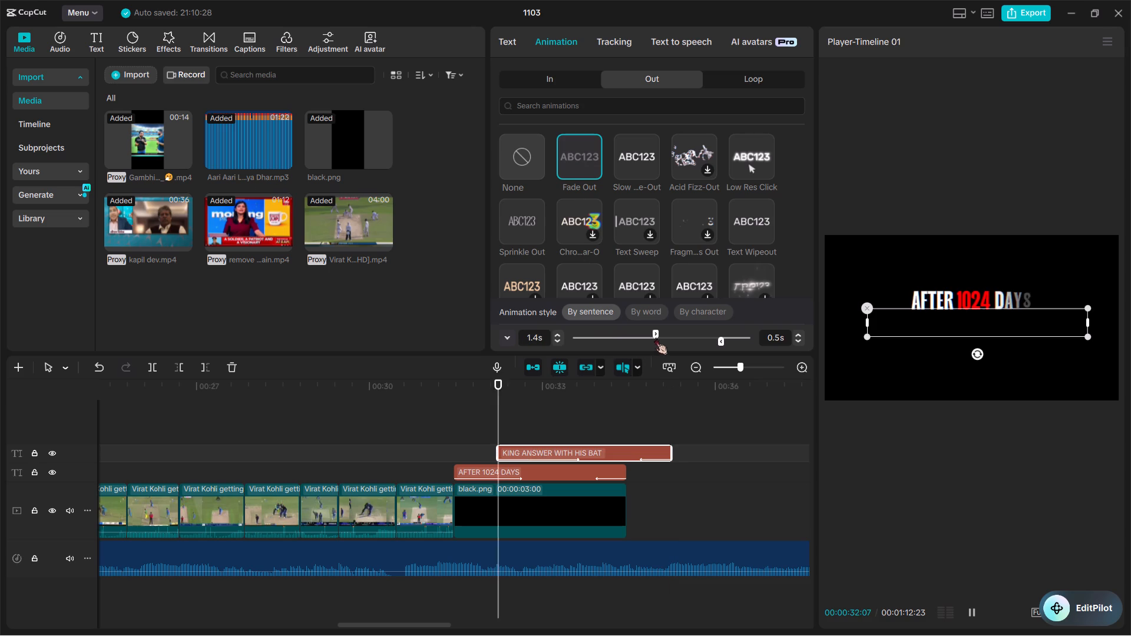
Trim the end of the "KING ANSWER WITH HIS BAT" title to the end of the closing black.png clip.
{"action": "key", "text": "space"}
{"action": "key", "text": "space"}
{"action": "left_click", "coordinate": [614, 453]}
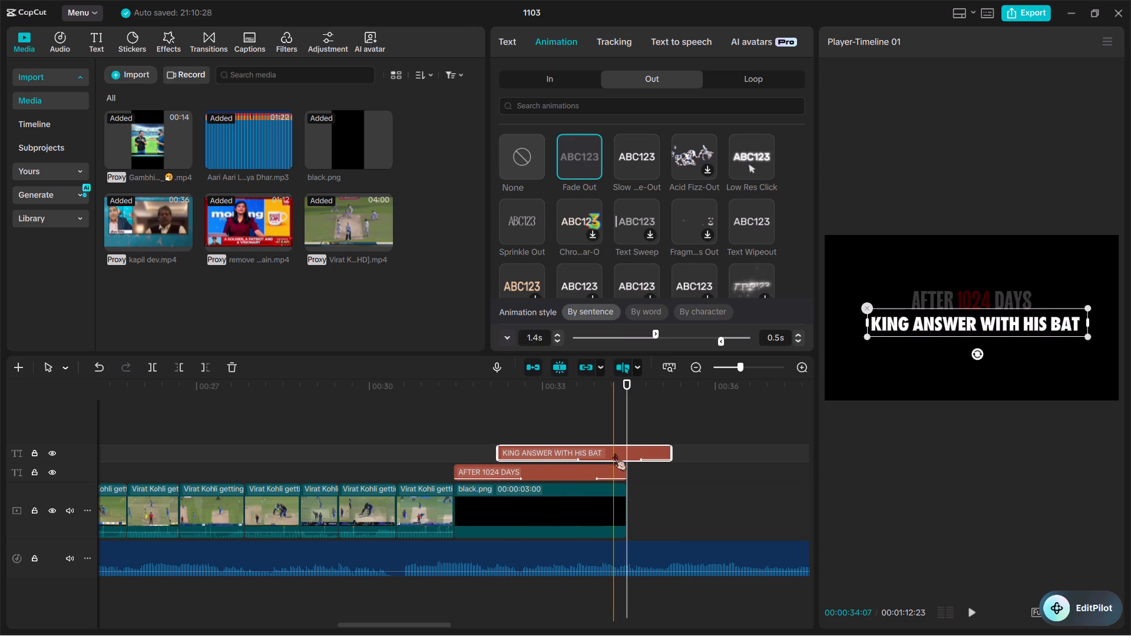
{"action": "key", "text": "w"}
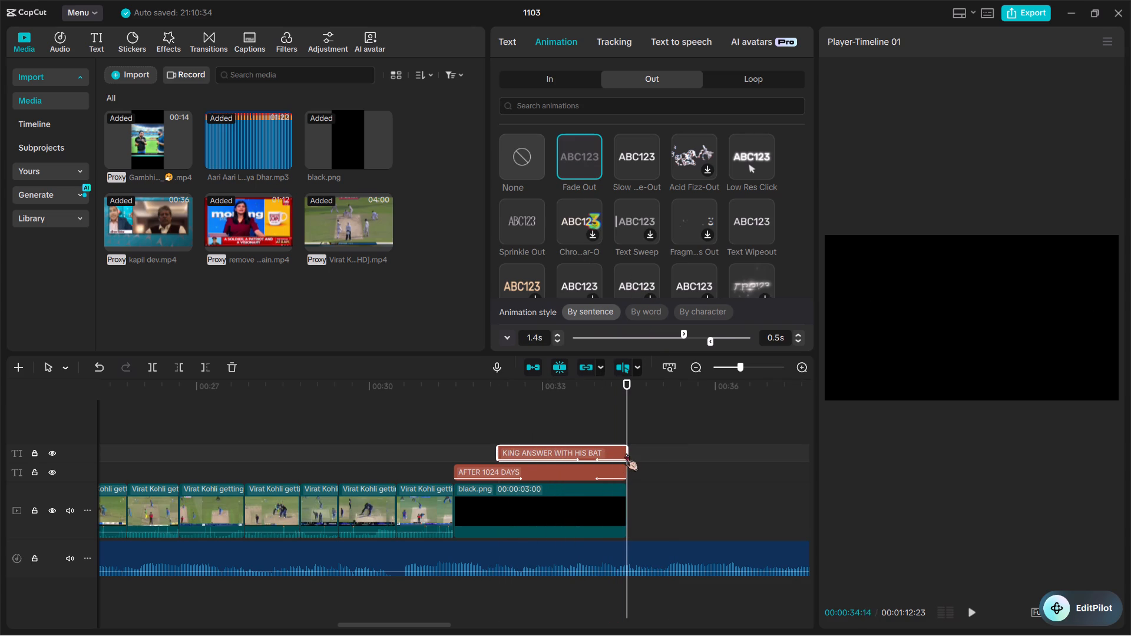
Import the video "Asia Cup 2022 _ India vs Afghanistan _ Highlights" from the Downloads folder into the project media.
{"action": "key", "text": "space"}
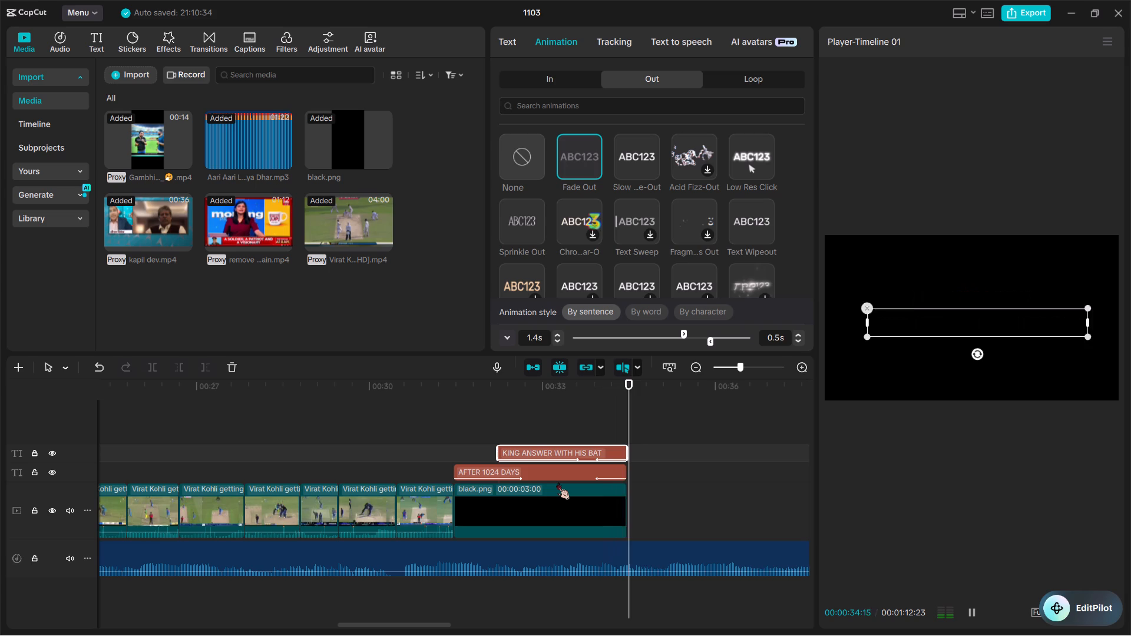
{"action": "scroll", "coordinate": [557, 482], "scroll_direction": "left", "scroll_amount": 1}
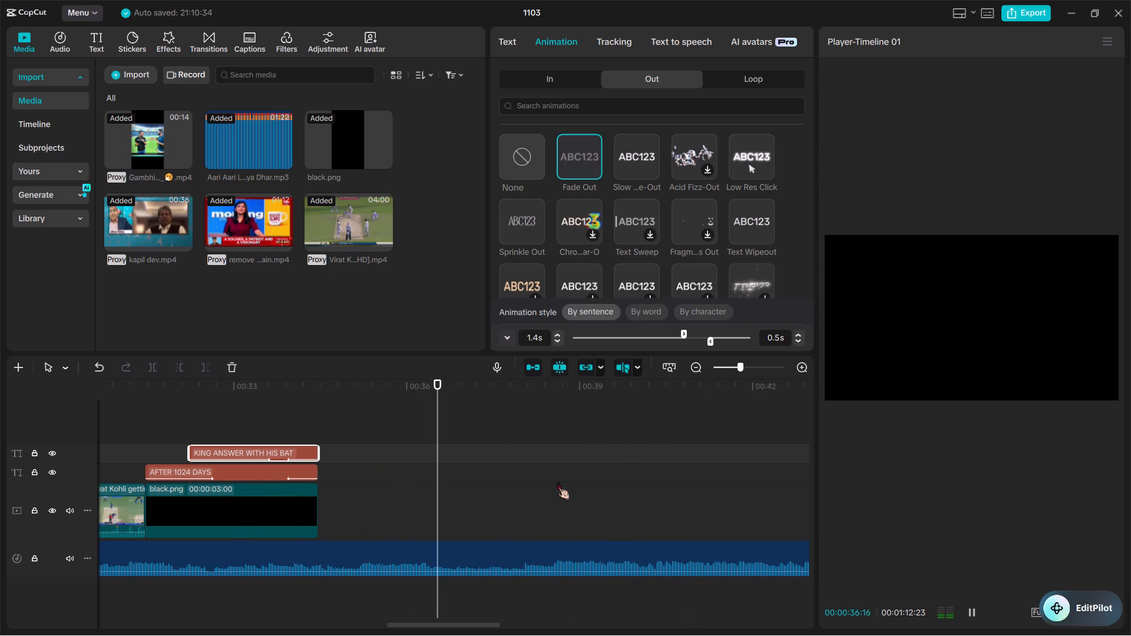
{"action": "key", "text": "space"}
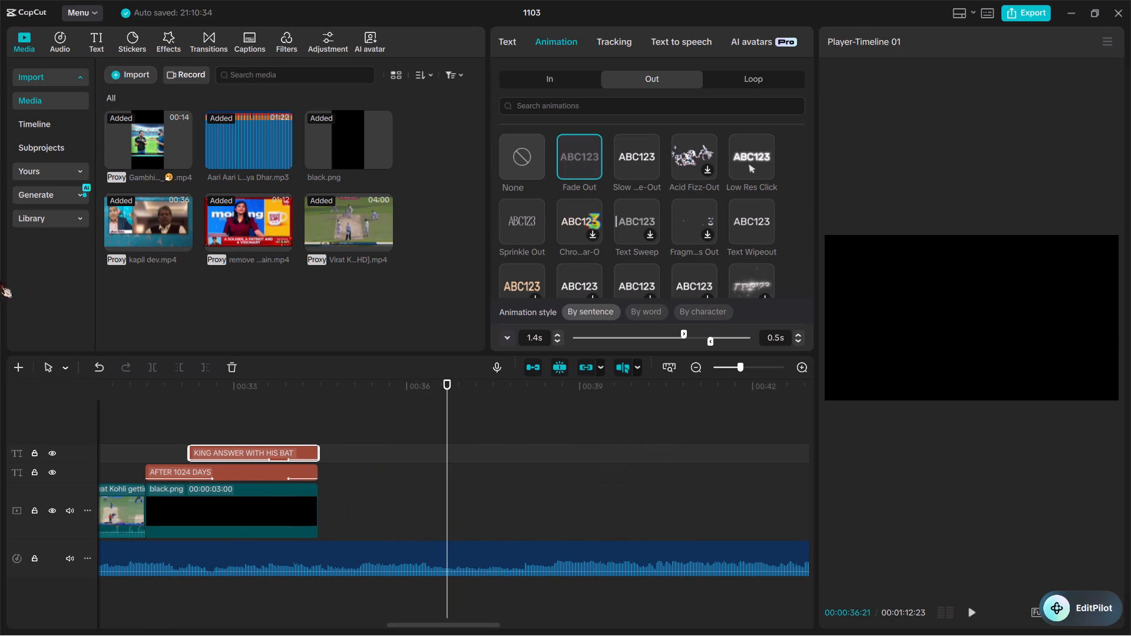
{"action": "left_click", "coordinate": [131, 77]}
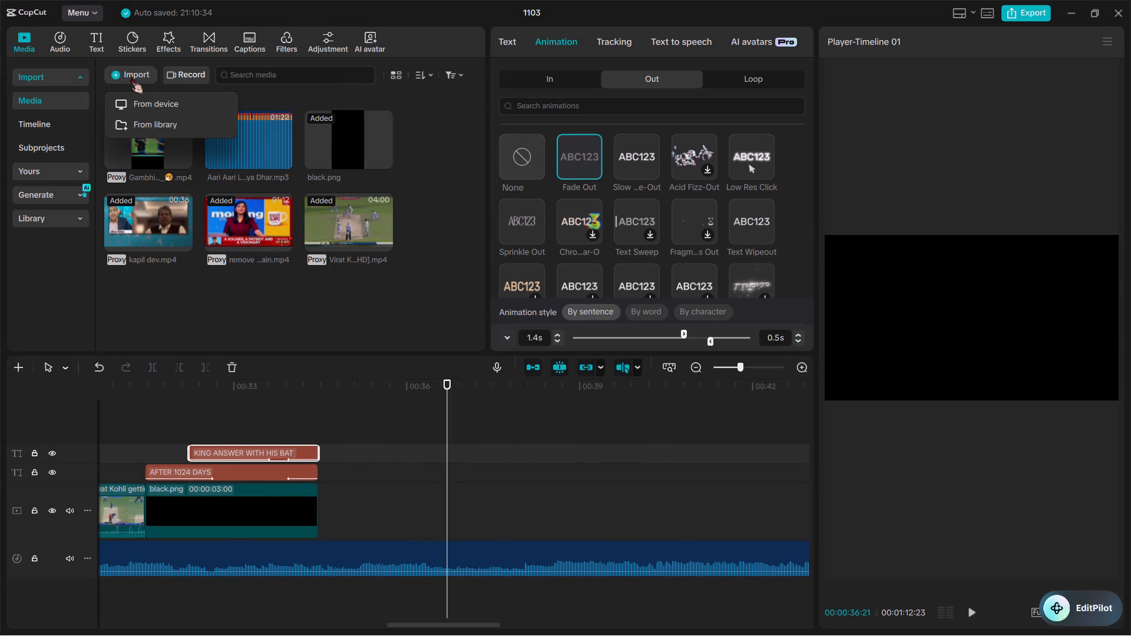
{"action": "left_click", "coordinate": [131, 104]}
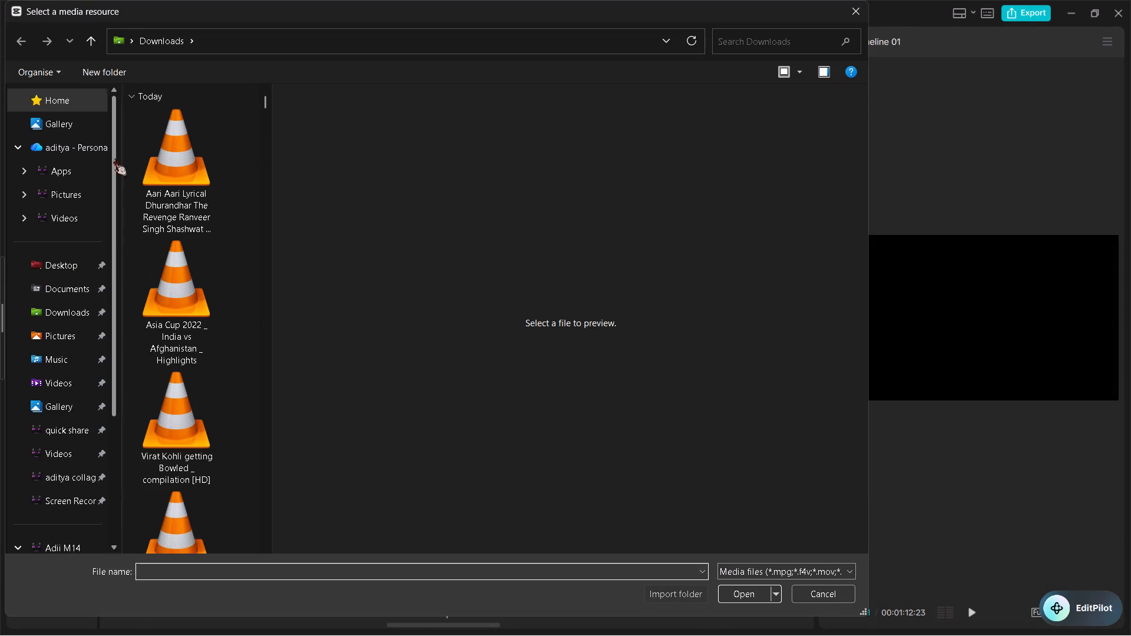
{"action": "left_click", "coordinate": [163, 320]}
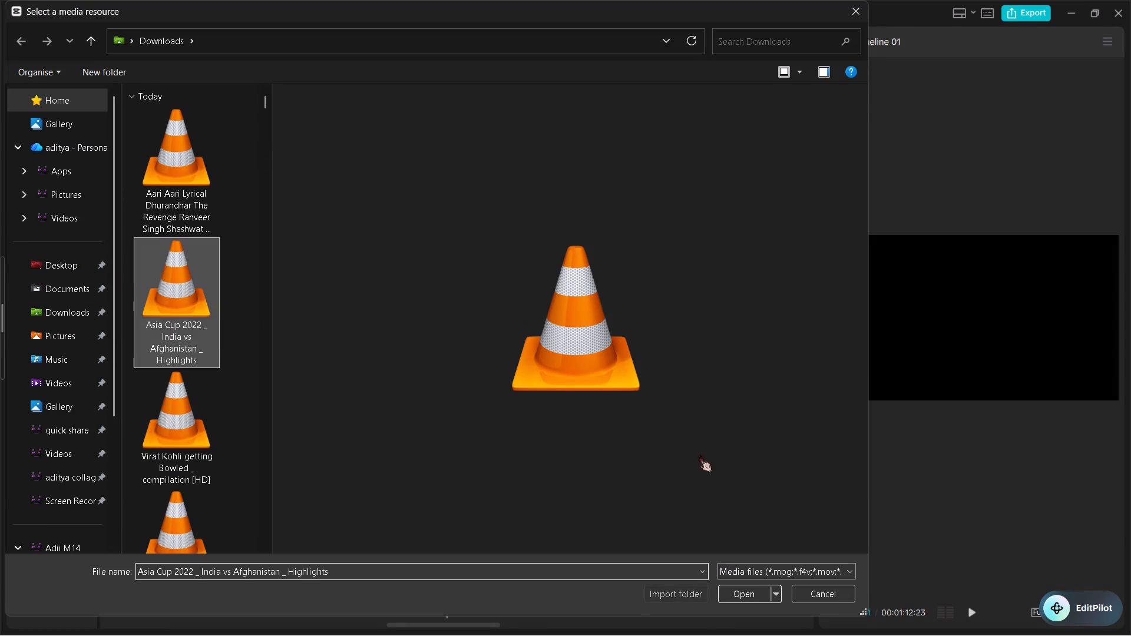
{"action": "left_click", "coordinate": [730, 601]}
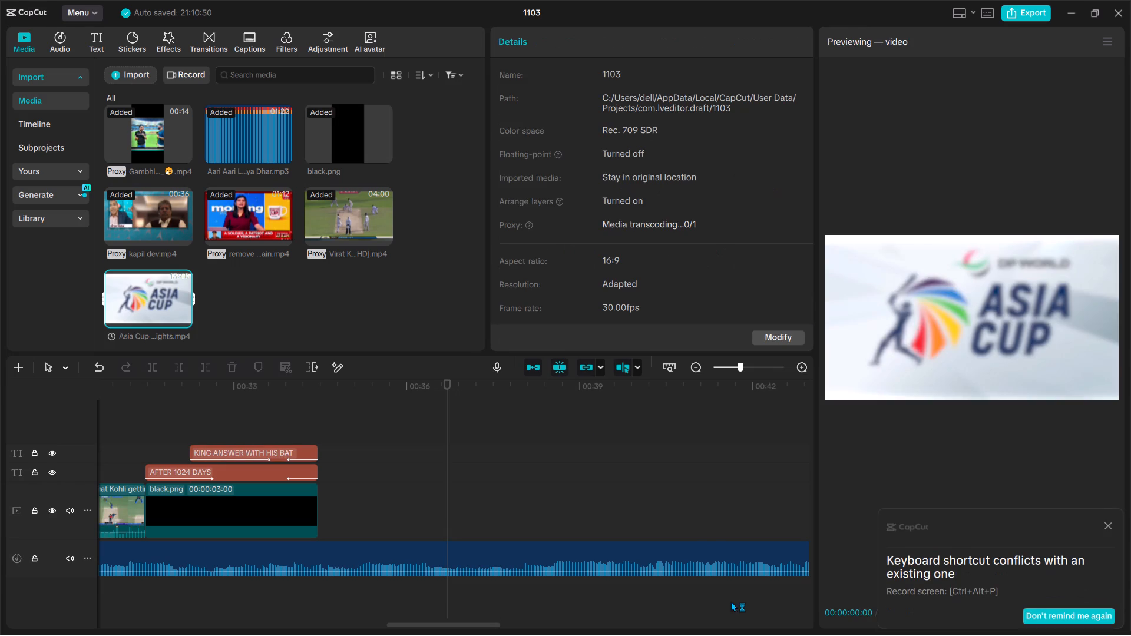
Place the Asia Cup 2022 highlights video on the main track directly after the closing black.png clip.
{"action": "left_click_drag", "start_coordinate": [138, 293], "coordinate": [339, 525]}
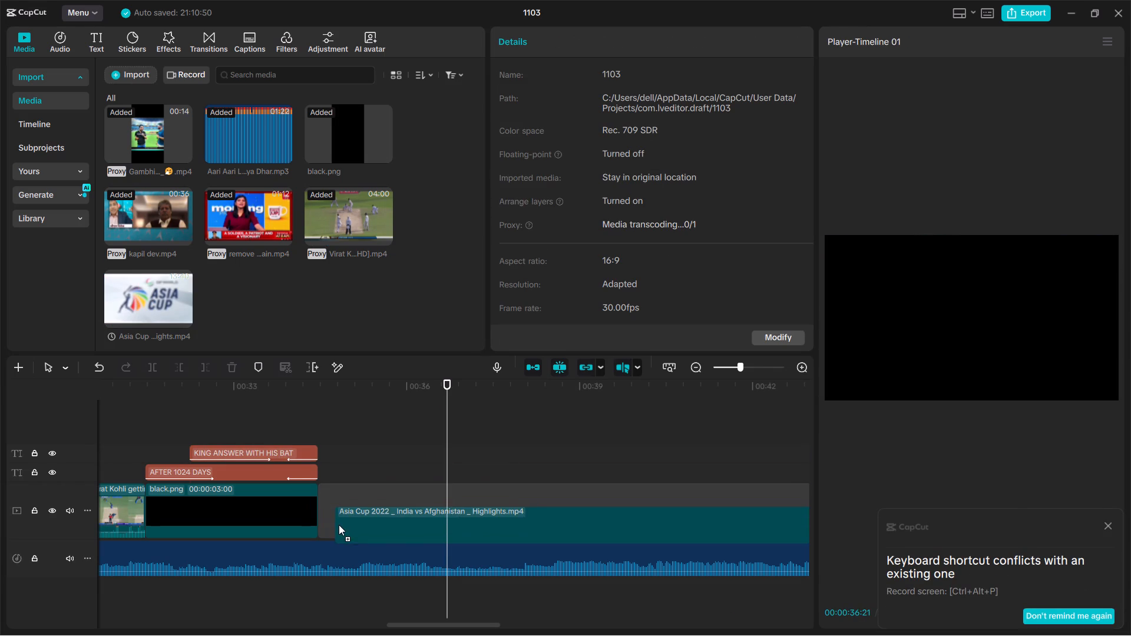
{"action": "left_click_drag", "start_coordinate": [339, 525], "coordinate": [335, 526]}
{"action": "key", "text": "space"}
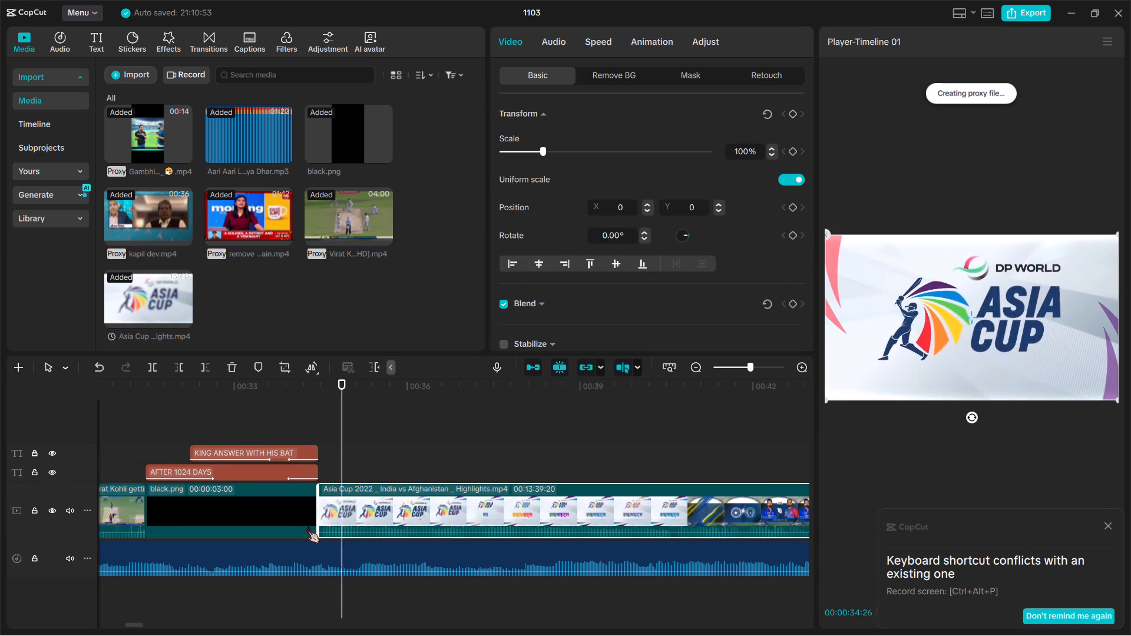
{"action": "key", "text": "space"}
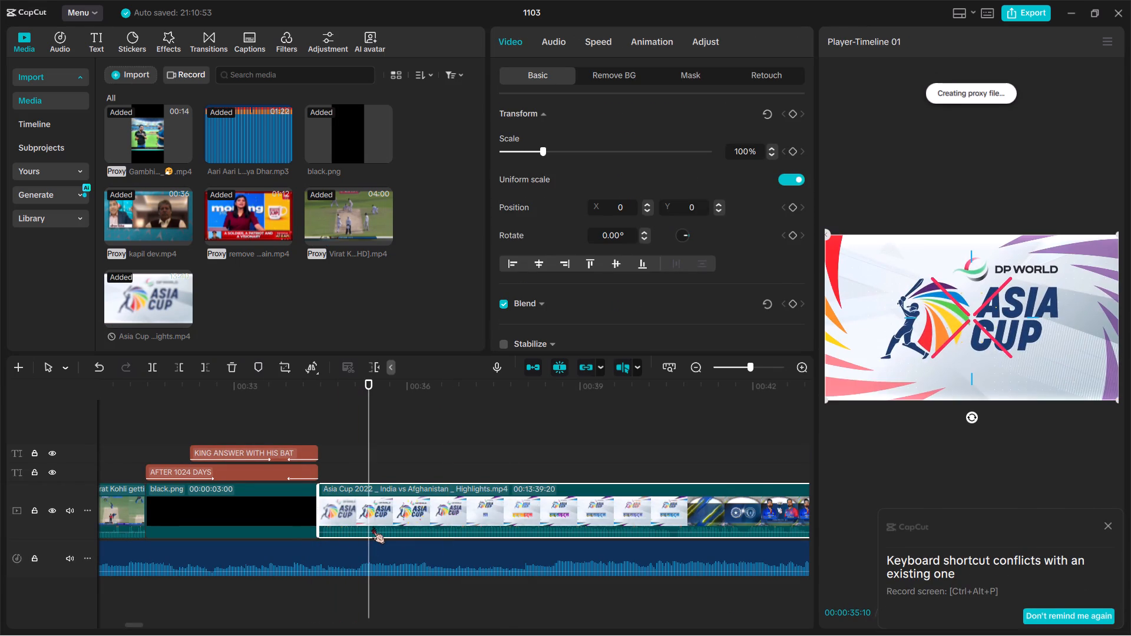
Review the opening of the Asia Cup highlights clip to find where the Indian batting begins.
{"action": "key", "text": "space"}
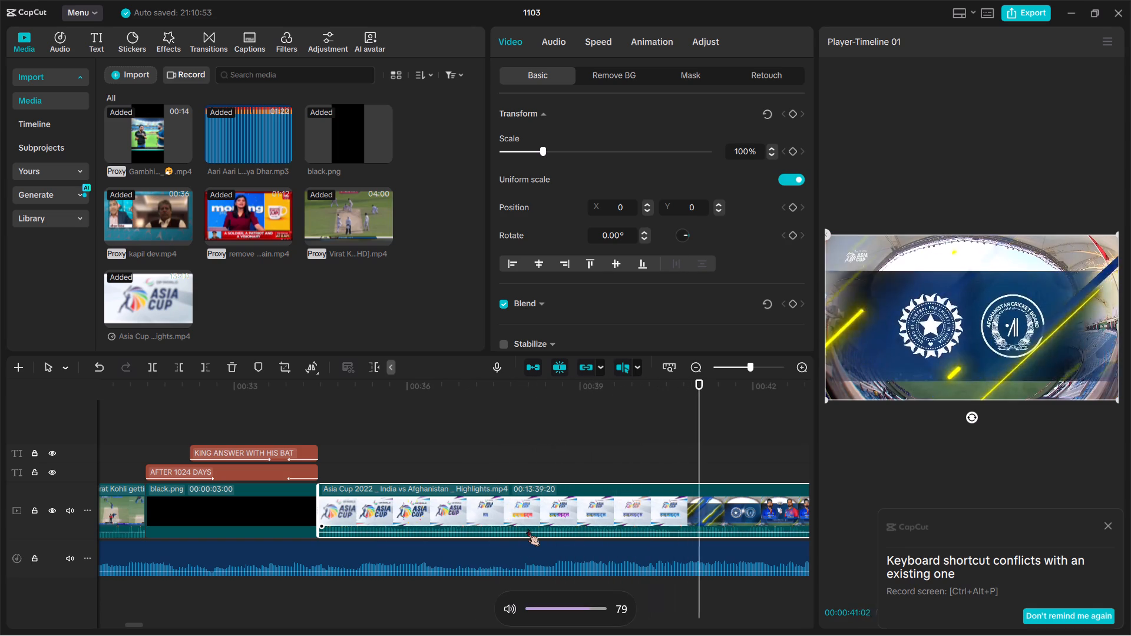
{"action": "scroll", "coordinate": [527, 529], "scroll_direction": "left", "scroll_amount": 1}
{"action": "key", "text": "space"}
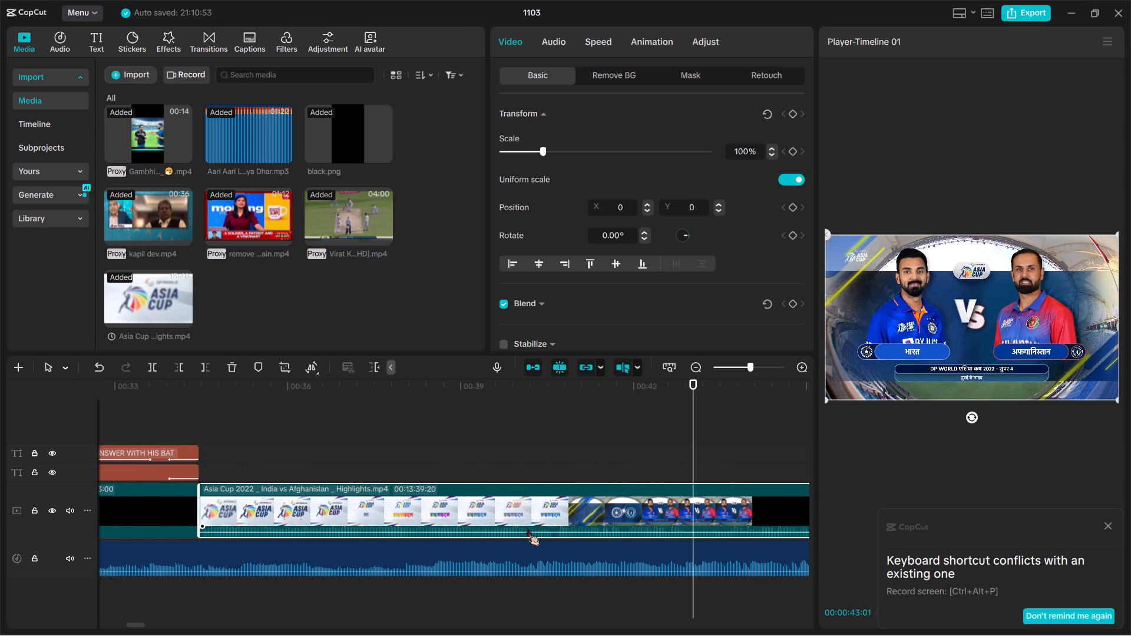
{"action": "scroll", "coordinate": [527, 529], "scroll_direction": "up", "scroll_amount": 1}
{"action": "scroll", "coordinate": [660, 531], "scroll_direction": "left", "scroll_amount": 1}
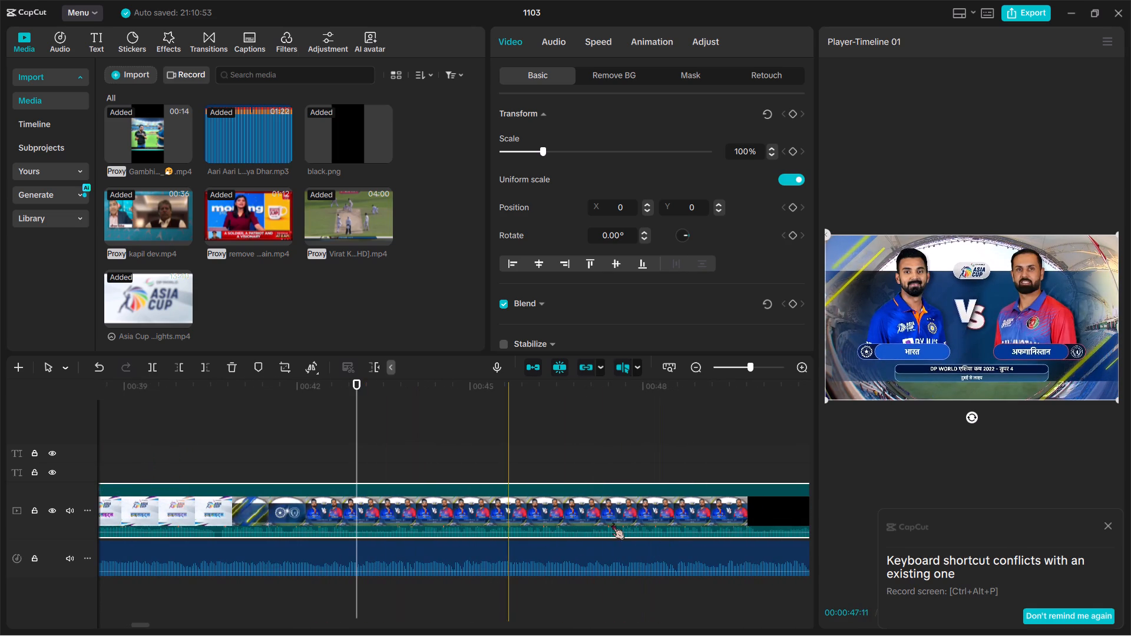
{"action": "key", "text": "space"}
{"action": "scroll", "coordinate": [670, 524], "scroll_direction": "left", "scroll_amount": 1}
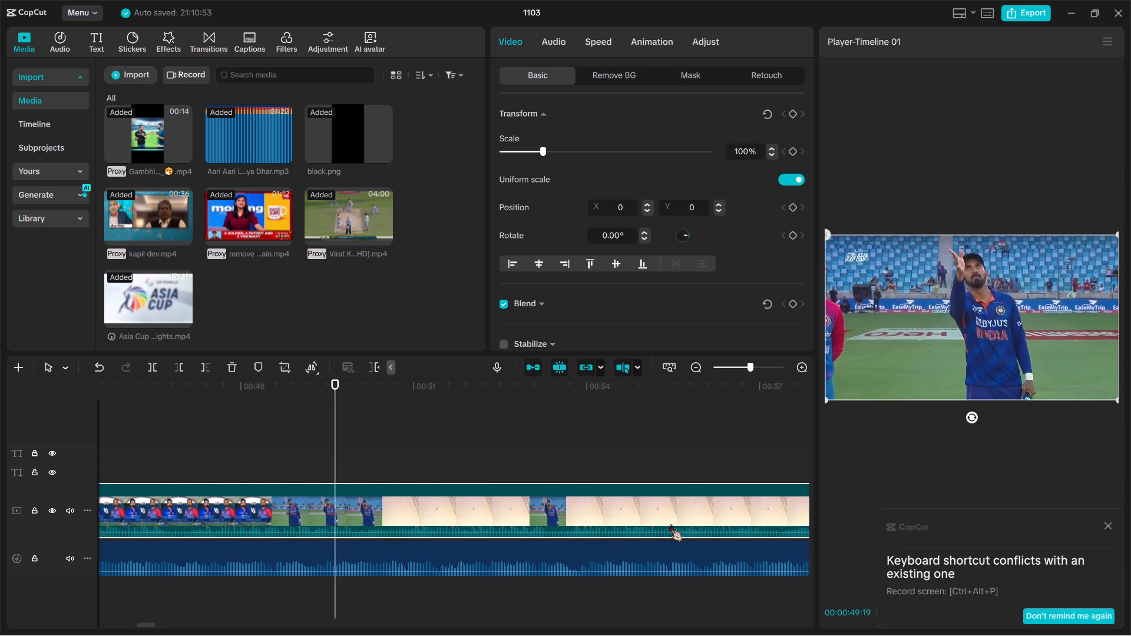
{"action": "scroll", "coordinate": [670, 524], "scroll_direction": "down", "scroll_amount": 14, "text": "ctrl"}
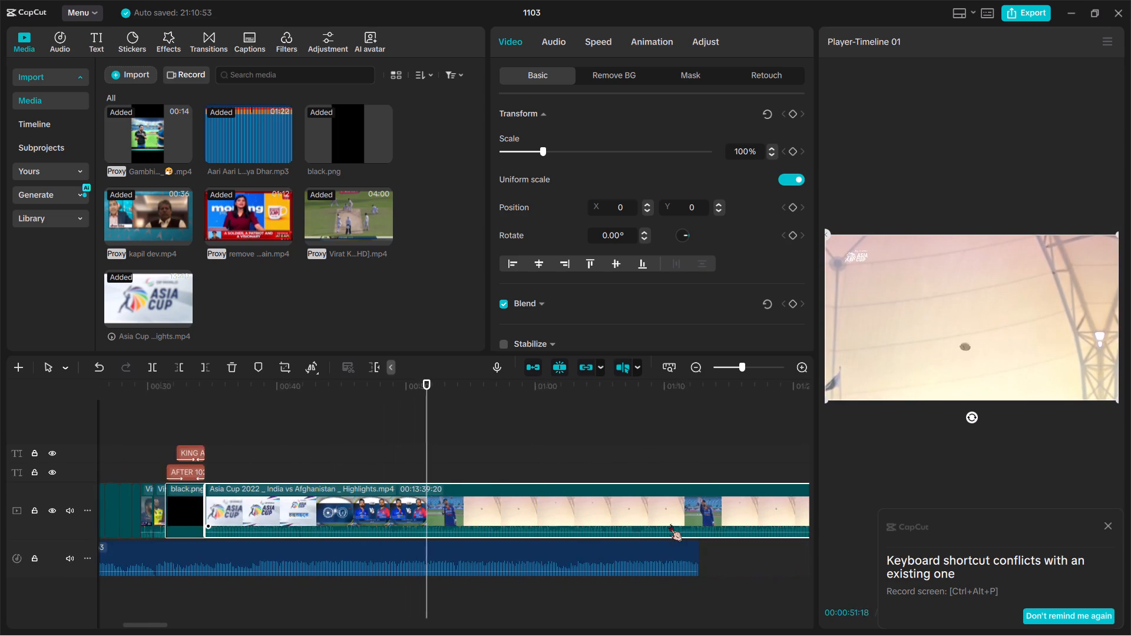
{"action": "key", "text": "space"}
{"action": "scroll", "coordinate": [670, 524], "scroll_direction": "left", "scroll_amount": 2}
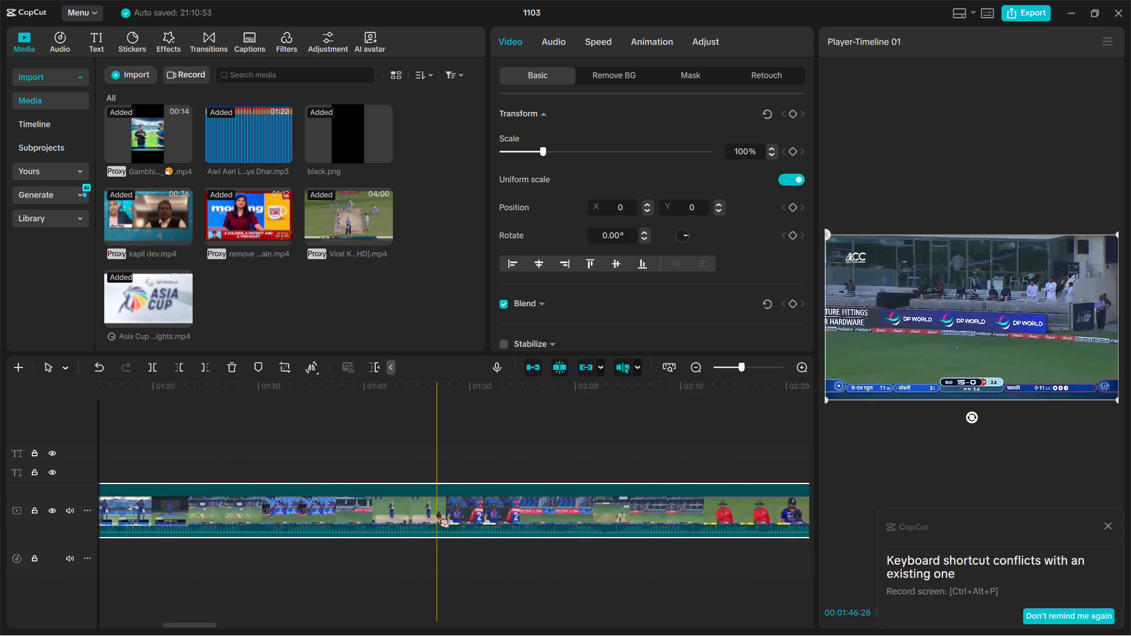
Split the Asia Cup highlights at 00:01:02:08, where the batters reach the pitch, and delete the intro section before it.
{"action": "scroll", "coordinate": [437, 511], "scroll_direction": "up", "scroll_amount": 4, "text": "ctrl"}
{"action": "scroll", "coordinate": [437, 511], "scroll_direction": "right", "scroll_amount": 1}
{"action": "scroll", "coordinate": [388, 519], "scroll_direction": "right", "scroll_amount": 1}
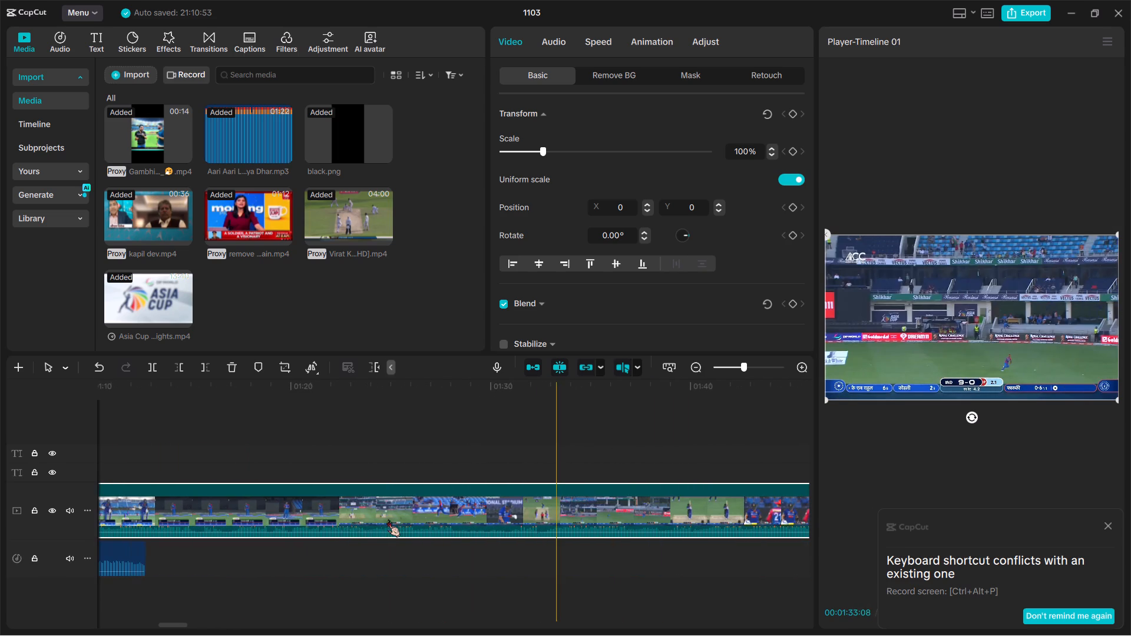
{"action": "scroll", "coordinate": [338, 523], "scroll_direction": "right", "scroll_amount": 1}
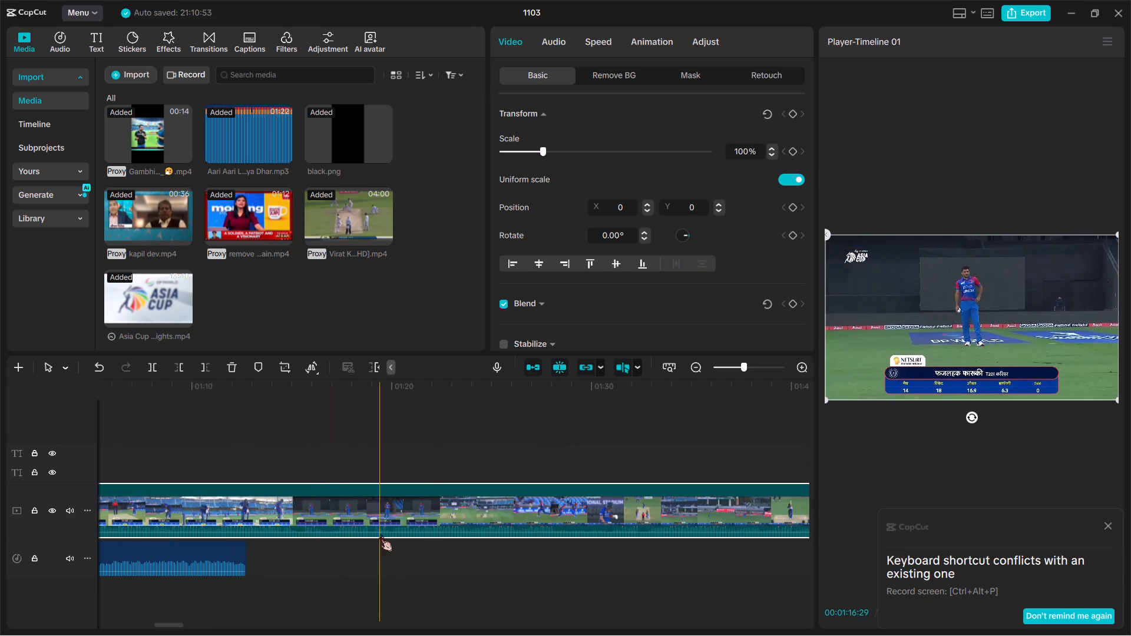
{"action": "scroll", "coordinate": [246, 507], "scroll_direction": "right", "scroll_amount": 1}
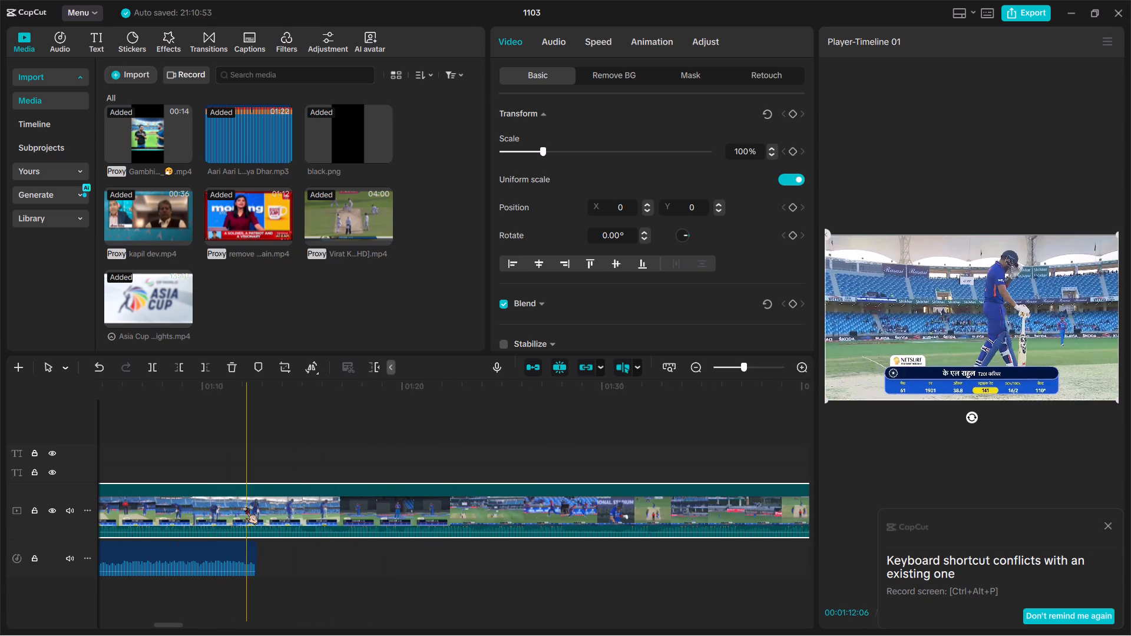
{"action": "scroll", "coordinate": [246, 507], "scroll_direction": "right", "scroll_amount": 1}
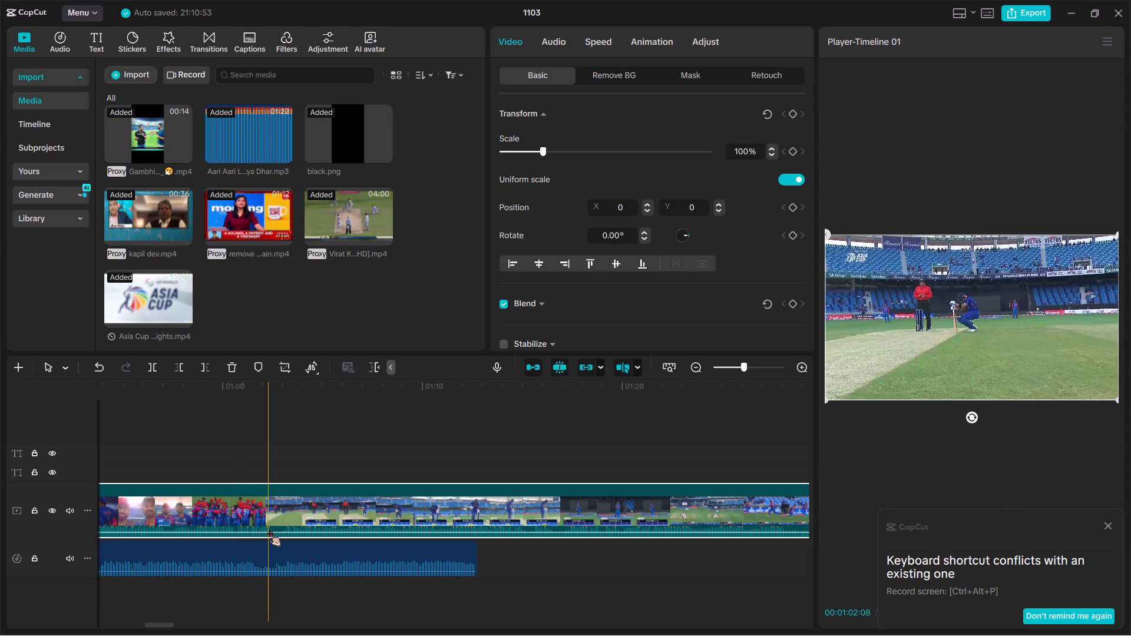
{"action": "key", "text": "ctrl+b"}
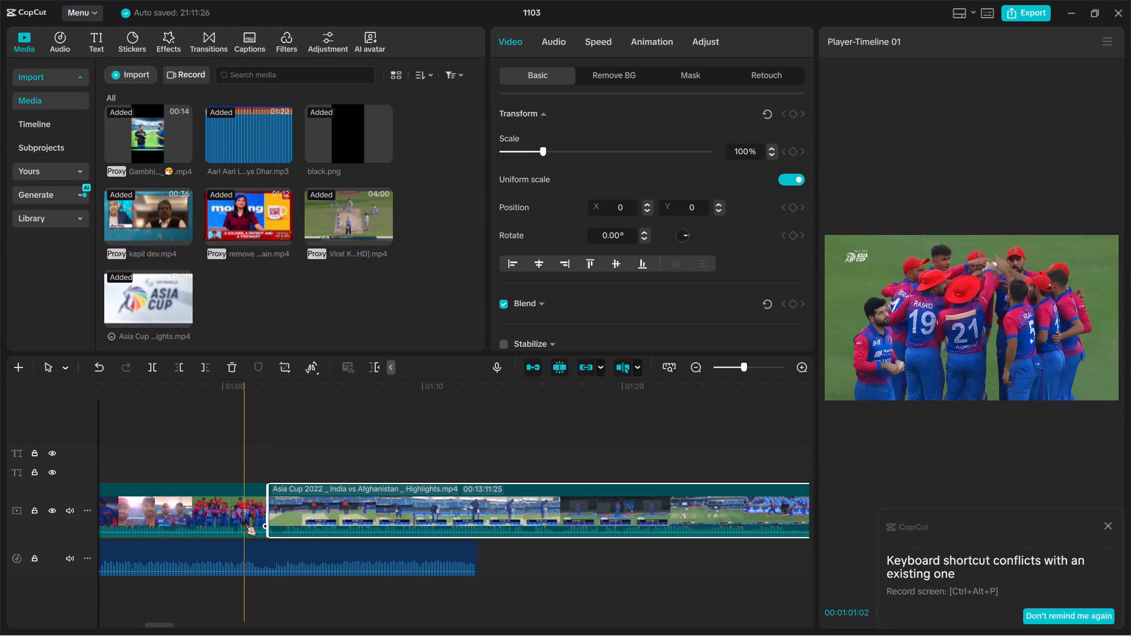
{"action": "left_click", "coordinate": [244, 519]}
{"action": "key", "text": "BackSpace"}
Split the Asia Cup highlights at 00:00:36:08, during the Virat Kohli stats graphic just after the black.png clip.
{"action": "scroll", "coordinate": [244, 519], "scroll_direction": "right", "scroll_amount": 1}
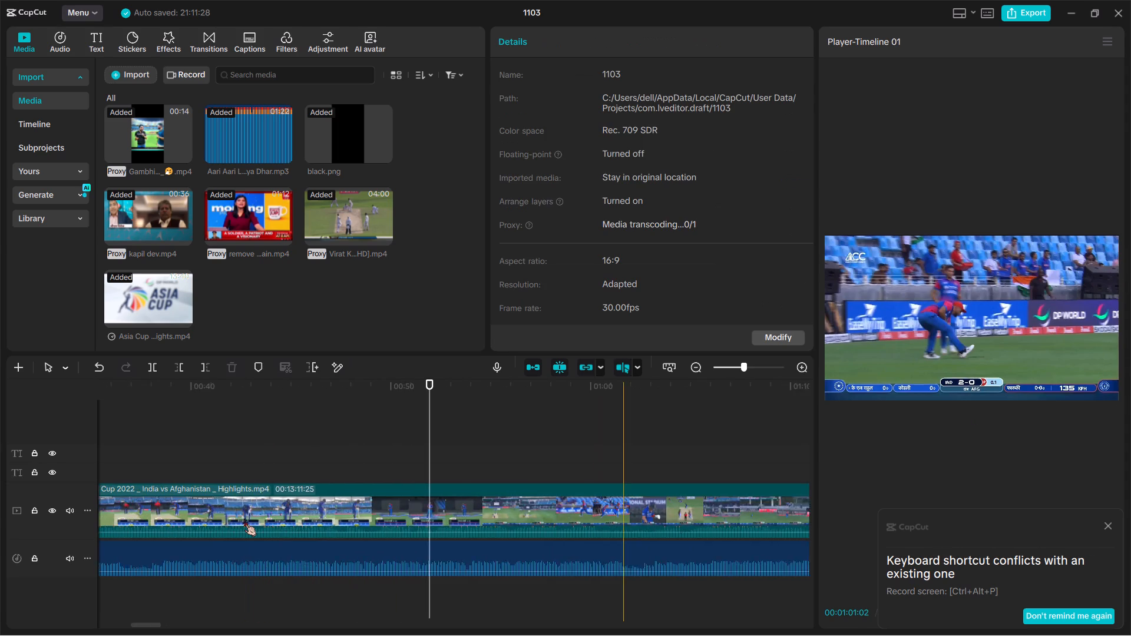
{"action": "scroll", "coordinate": [244, 519], "scroll_direction": "right", "scroll_amount": 1}
{"action": "key", "text": "space"}
{"action": "scroll", "coordinate": [512, 536], "scroll_direction": "left", "scroll_amount": 1}
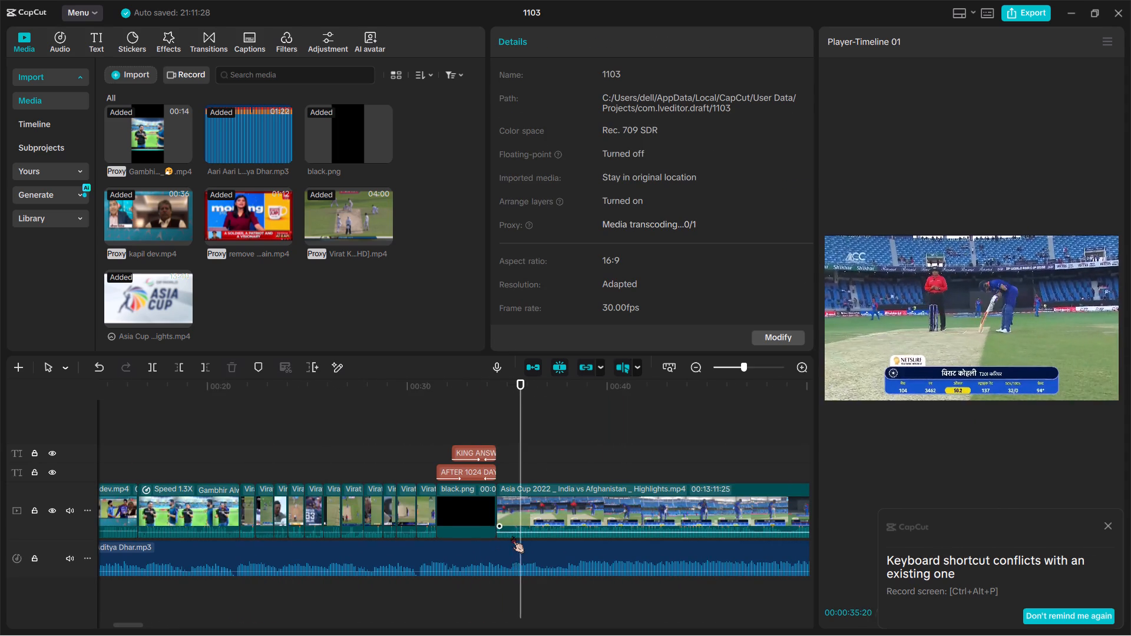
{"action": "scroll", "coordinate": [512, 536], "scroll_direction": "left", "scroll_amount": 1}
{"action": "key", "text": "space"}
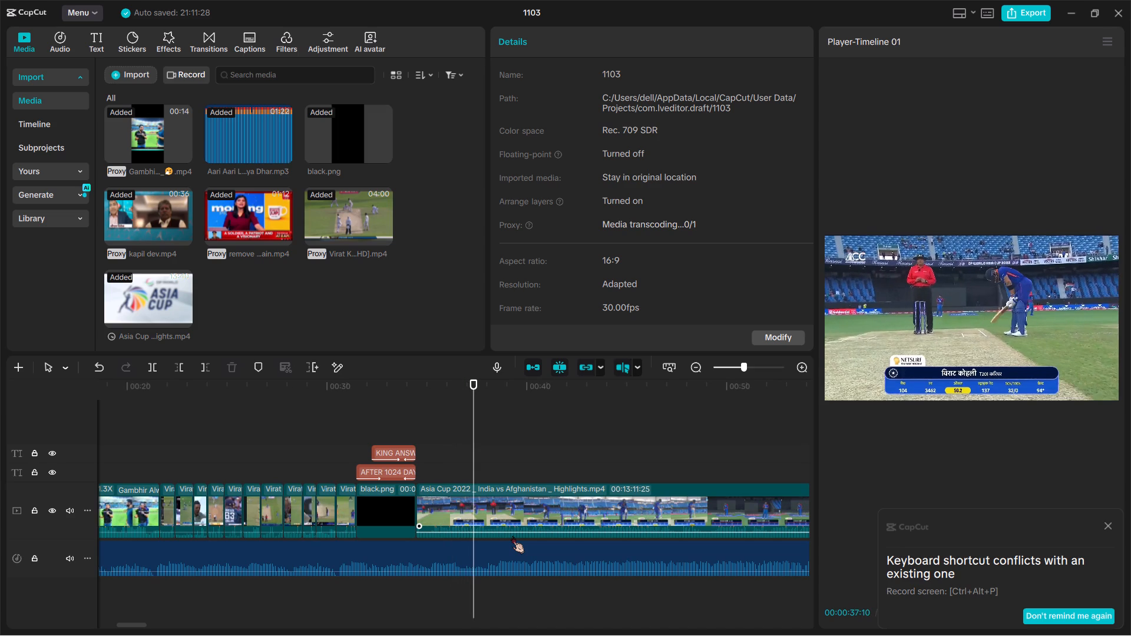
{"action": "key", "text": "space"}
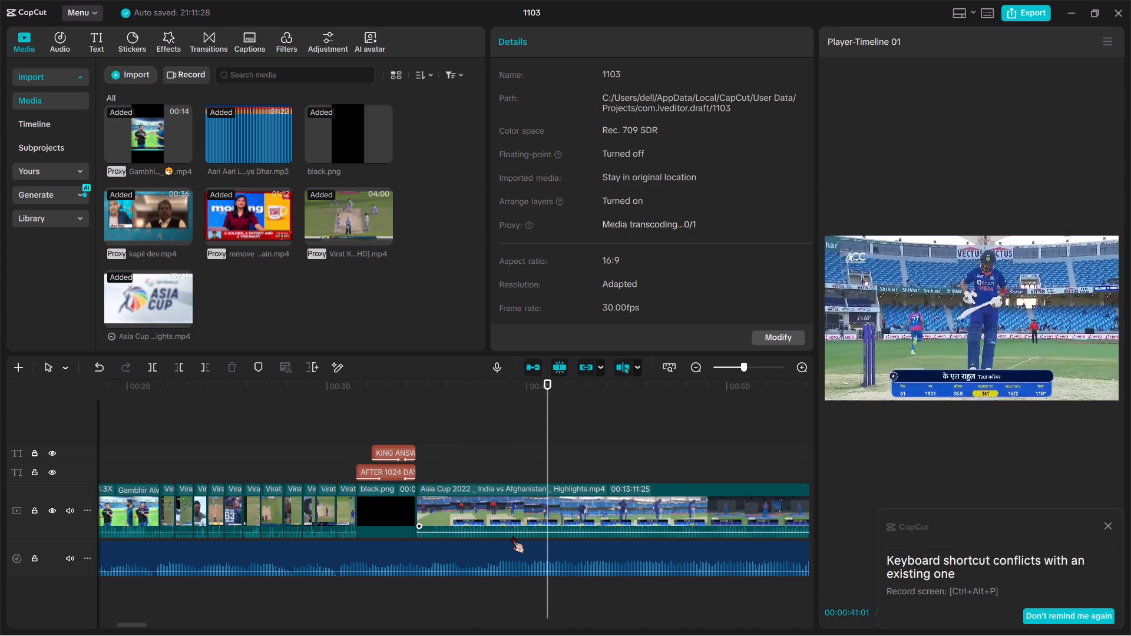
{"action": "key", "text": "space"}
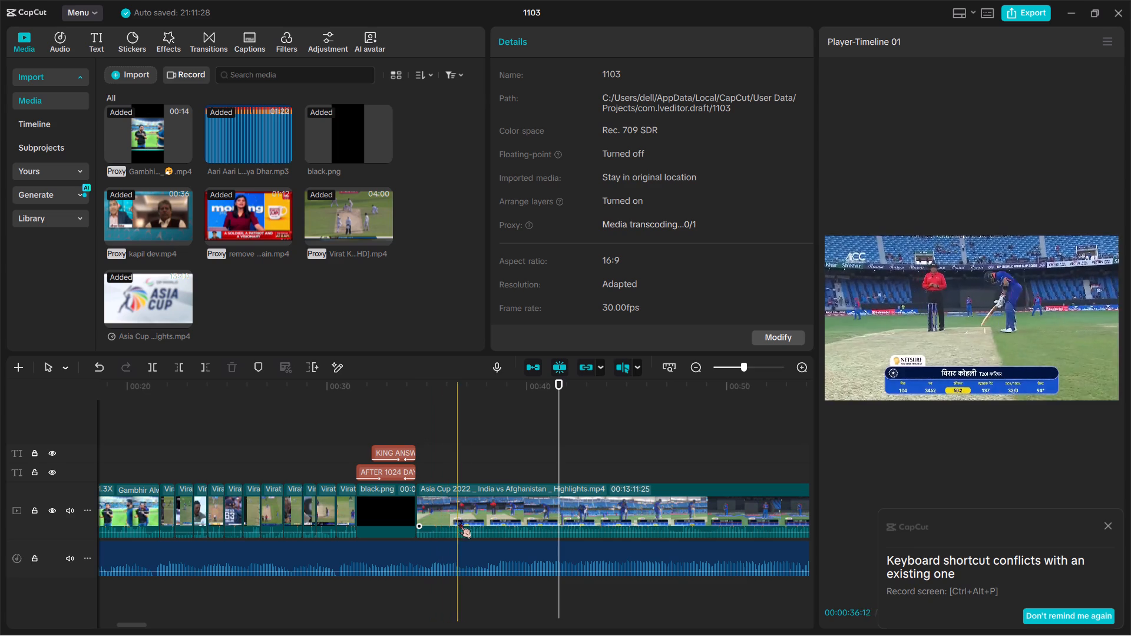
{"action": "key", "text": "space"}
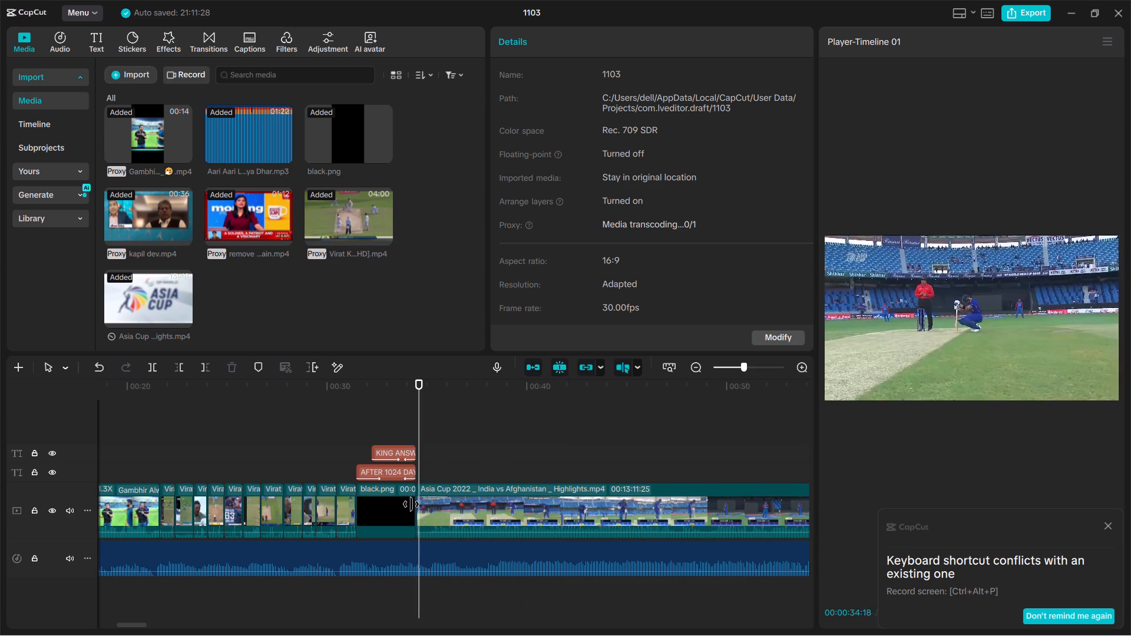
{"action": "key", "text": "space"}
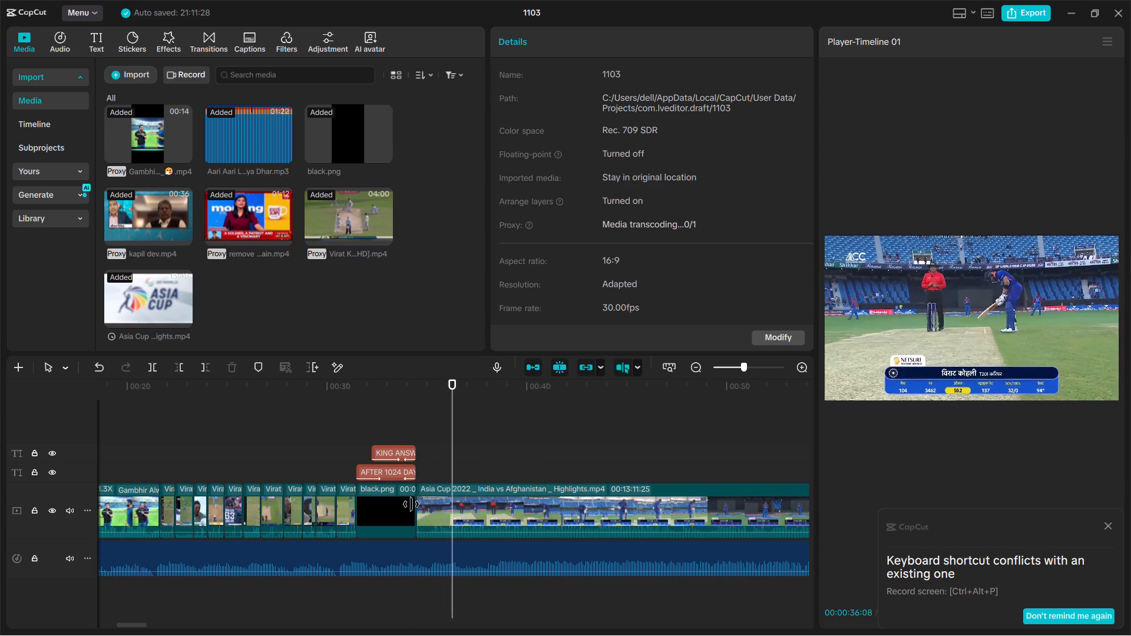
{"action": "key", "text": "ctrl+b"}
Split the remaining highlights at 00:01:11:00, before Kohli's shot at 14-0, and delete the footage between the two cuts.
{"action": "key", "text": "space"}
{"action": "scroll", "coordinate": [524, 508], "scroll_direction": "left", "scroll_amount": 1}
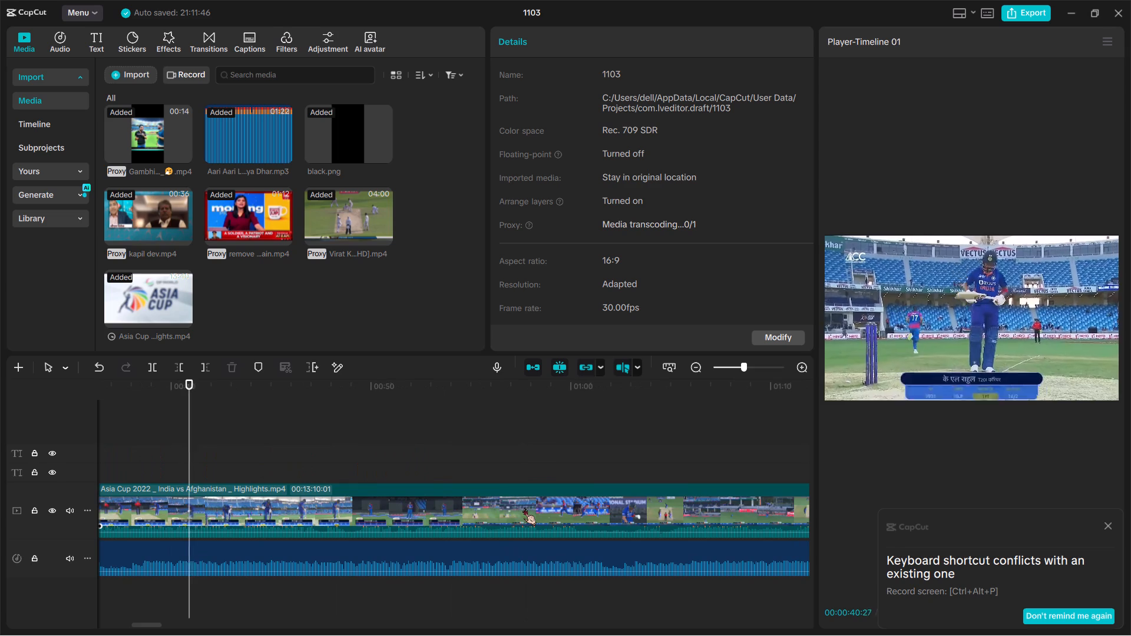
{"action": "key", "text": "space"}
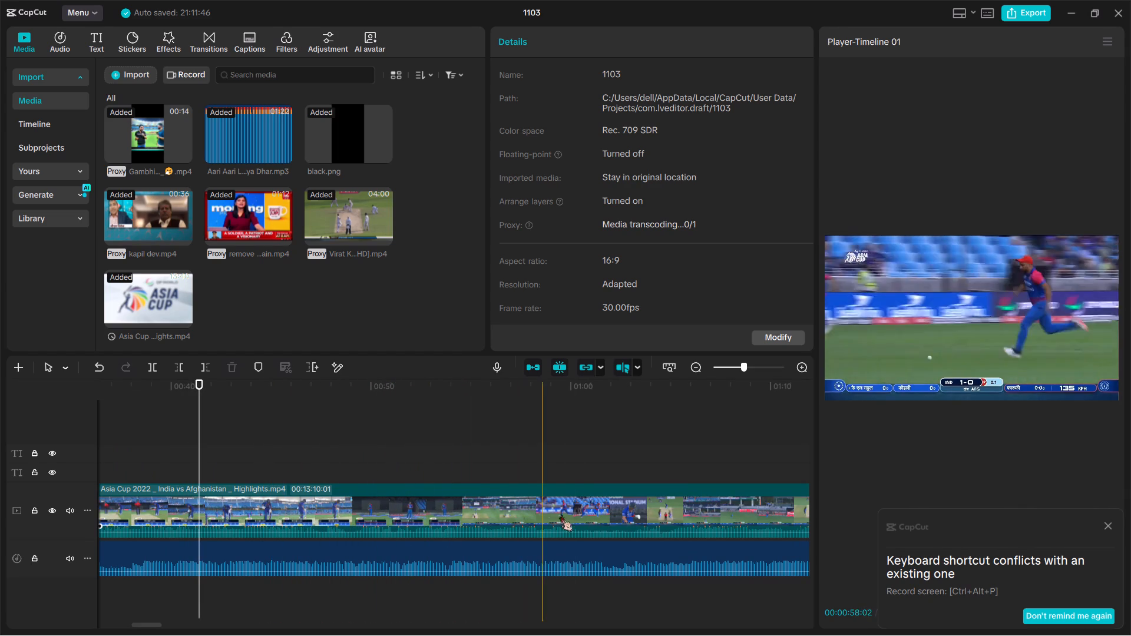
{"action": "scroll", "coordinate": [683, 500], "scroll_direction": "left", "scroll_amount": 1}
{"action": "scroll", "coordinate": [683, 500], "scroll_direction": "down", "scroll_amount": 1, "text": "ctrl"}
{"action": "scroll", "coordinate": [683, 500], "scroll_direction": "left", "scroll_amount": 1, "text": "ctrl"}
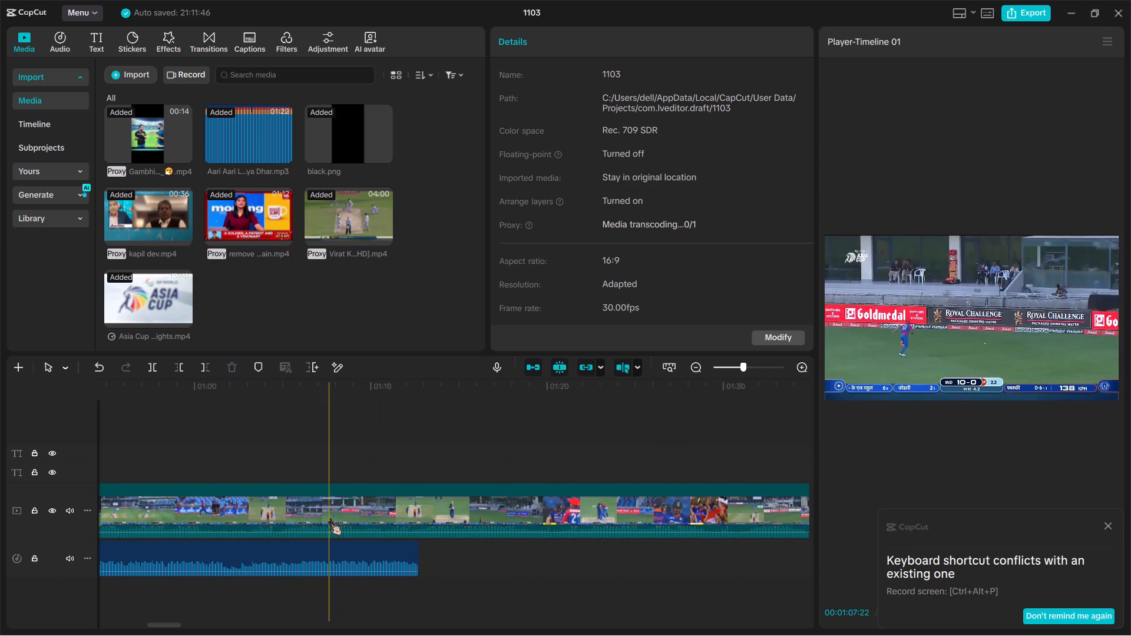
{"action": "scroll", "coordinate": [289, 515], "scroll_direction": "right", "scroll_amount": 1}
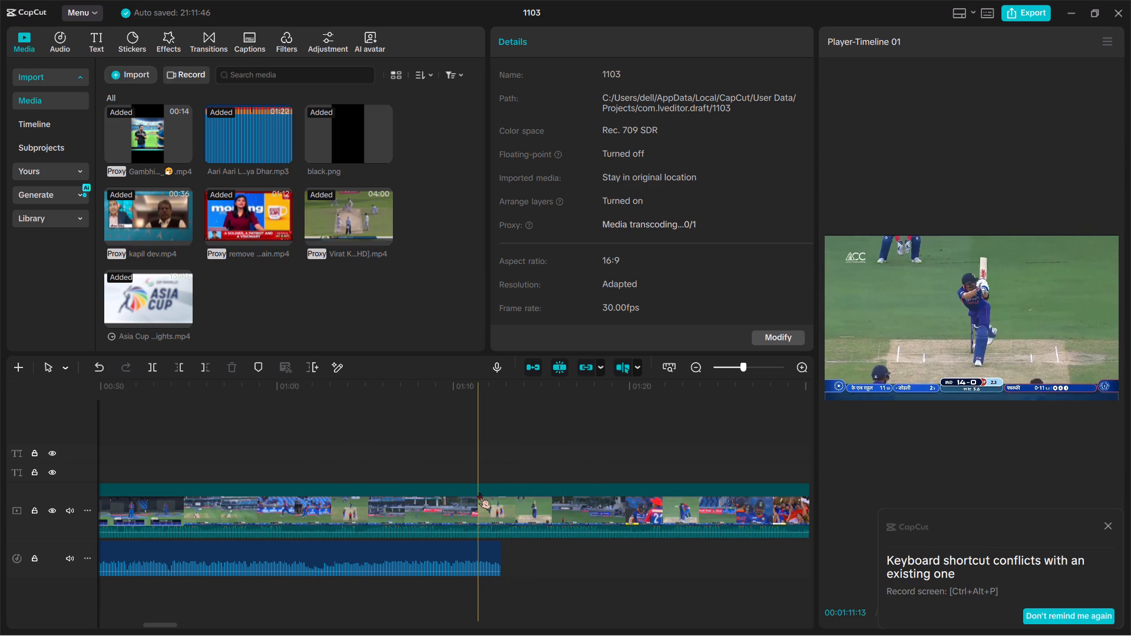
{"action": "key", "text": "space"}
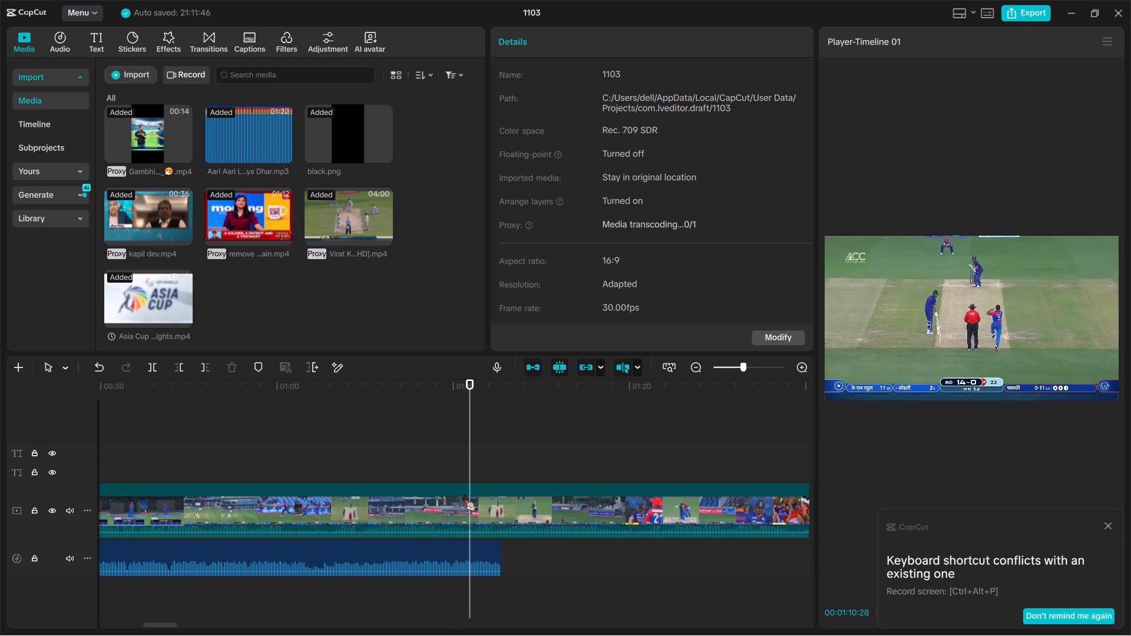
{"action": "key", "text": "space"}
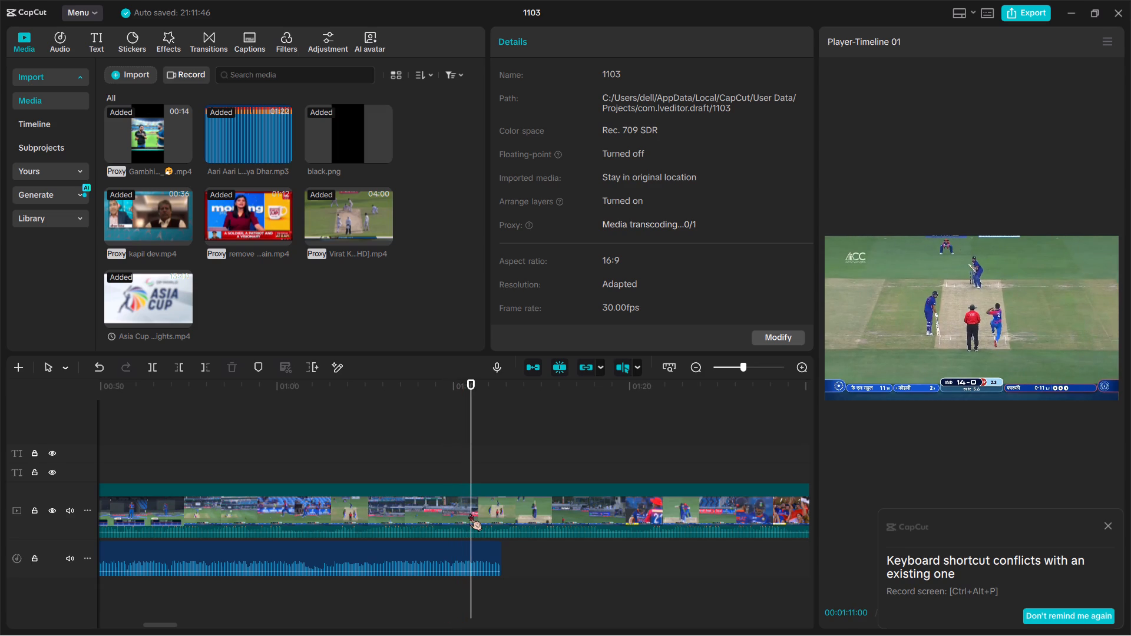
{"action": "key", "text": "ctrl+b"}
{"action": "left_click", "coordinate": [380, 510]}
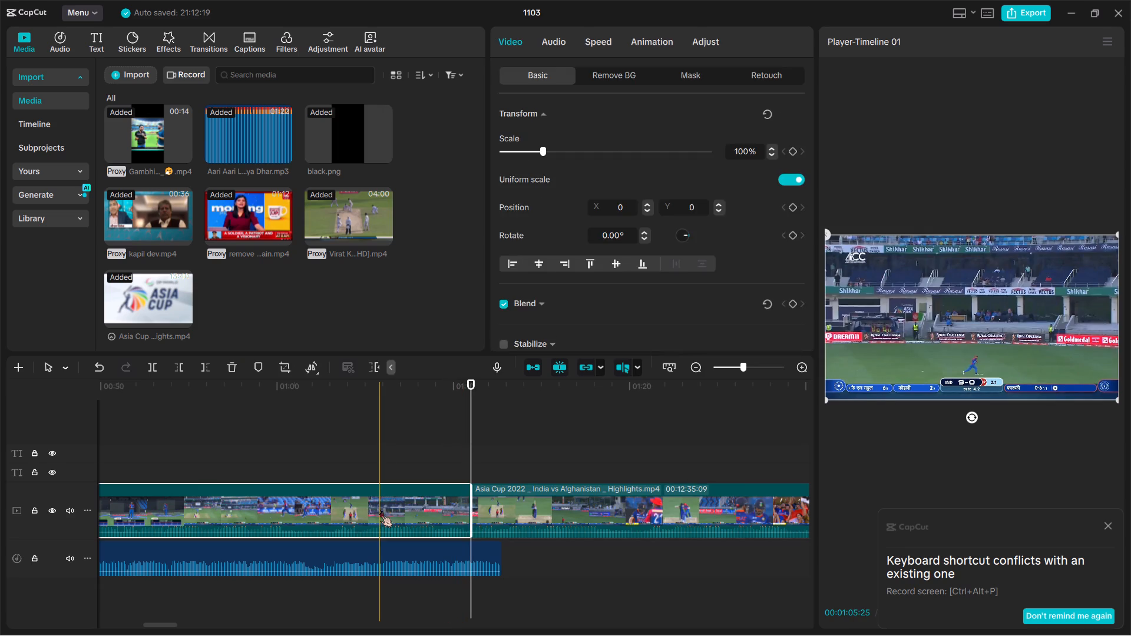
{"action": "key", "text": "BackSpace"}
Trim the start of the second Asia Cup clip to 00:00:36:27, just before Kohli plays the shot.
{"action": "scroll", "coordinate": [380, 510], "scroll_direction": "right", "scroll_amount": 1}
{"action": "key", "text": "space"}
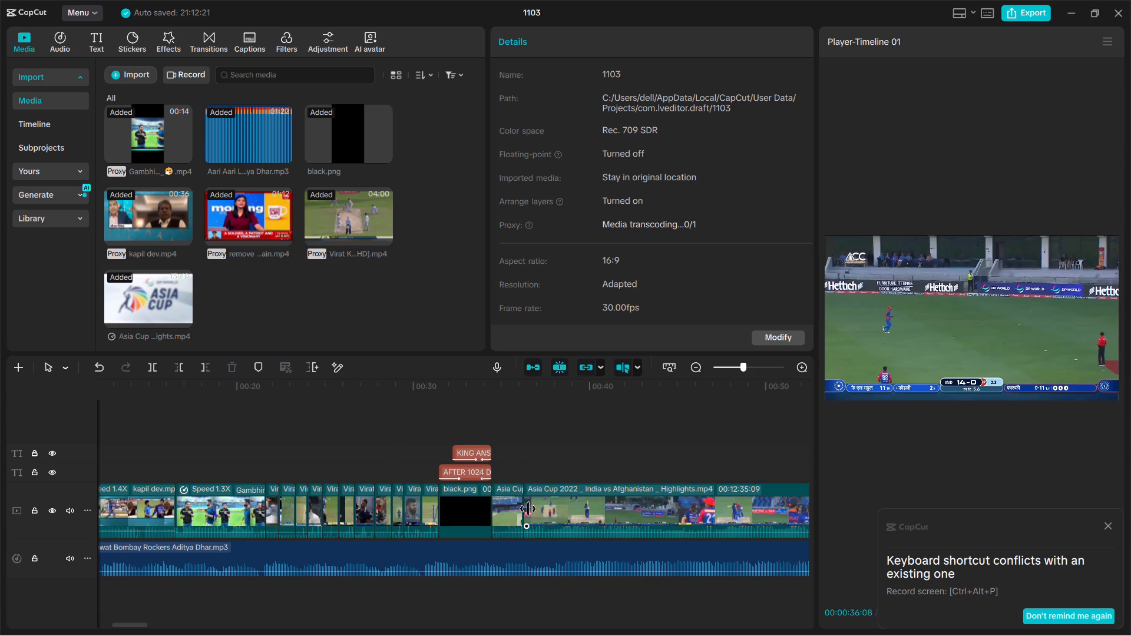
{"action": "key", "text": "space"}
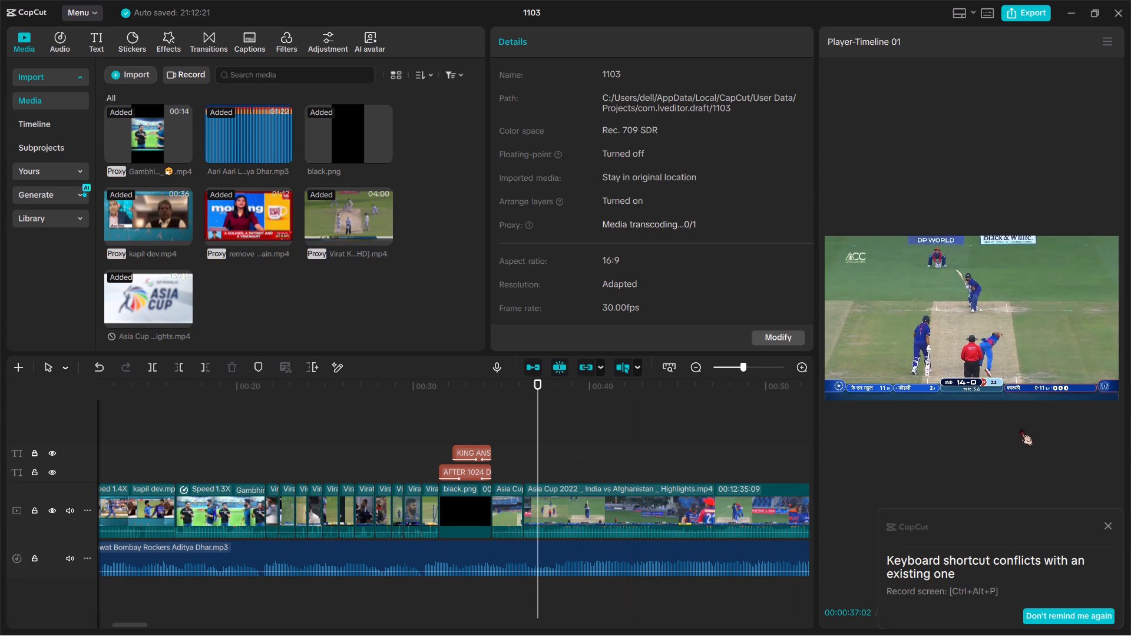
{"action": "scroll", "coordinate": [1020, 428], "scroll_direction": "up", "scroll_amount": 3, "text": "ctrl"}
{"action": "key", "text": "space"}
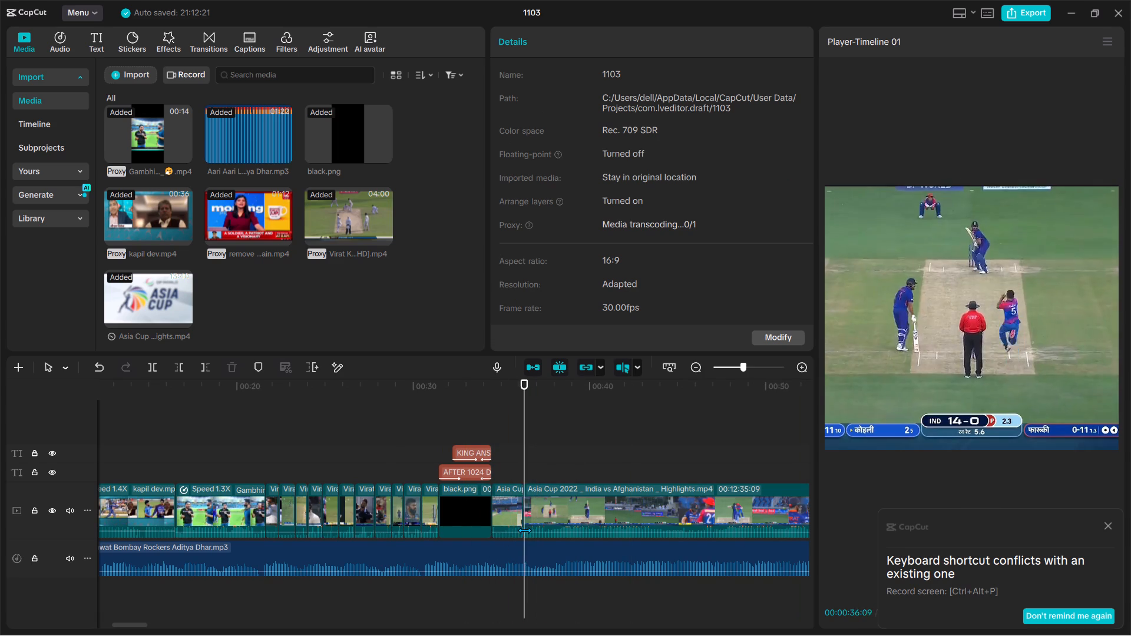
{"action": "key", "text": "space"}
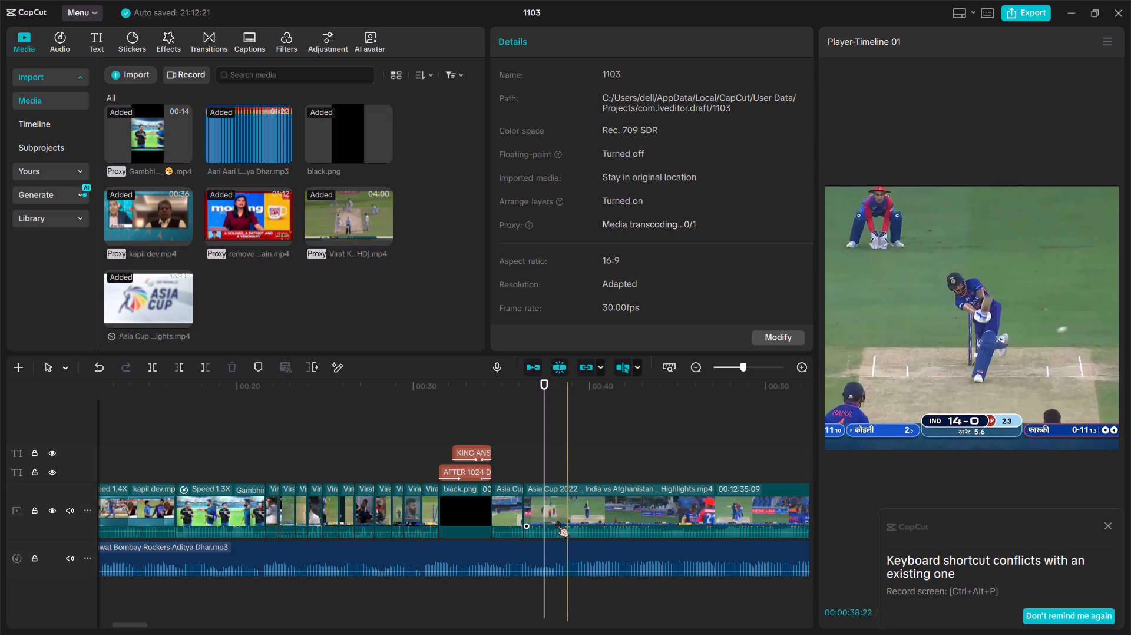
{"action": "scroll", "coordinate": [540, 518], "scroll_direction": "up", "scroll_amount": 4, "text": "ctrl"}
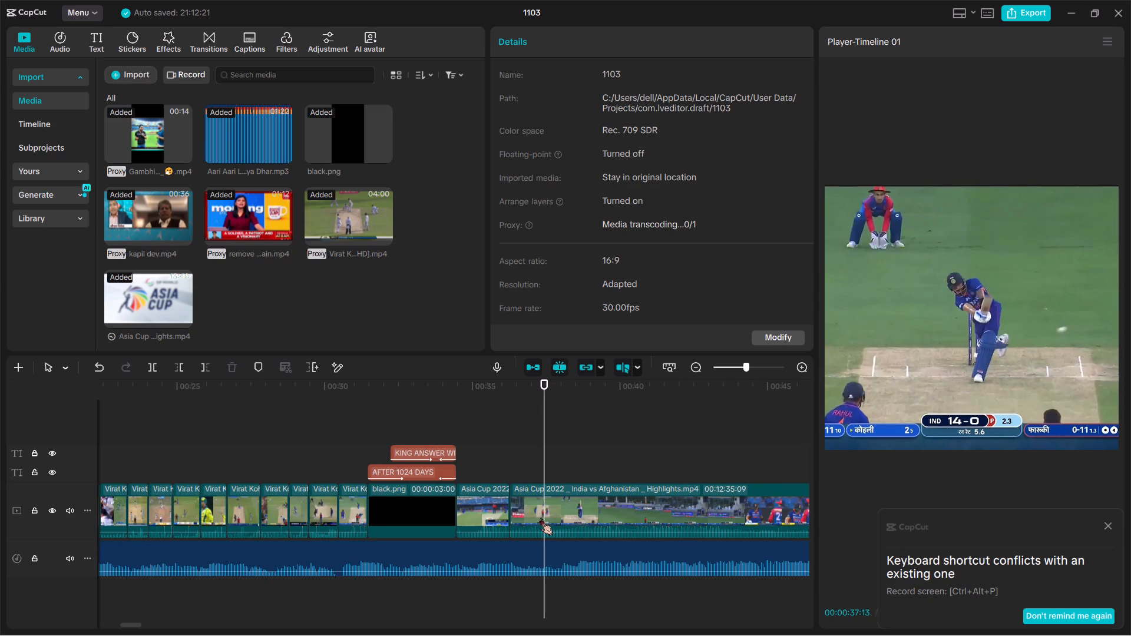
{"action": "scroll", "coordinate": [540, 518], "scroll_direction": "right", "scroll_amount": 12}
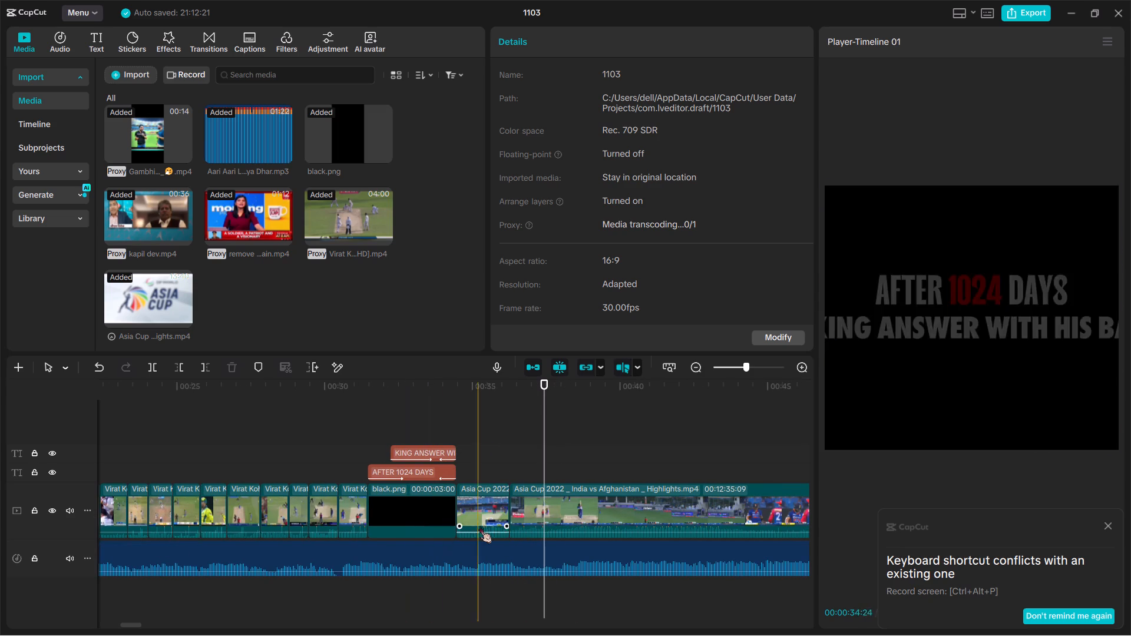
{"action": "key", "text": "space"}
{"action": "key", "text": "space"}
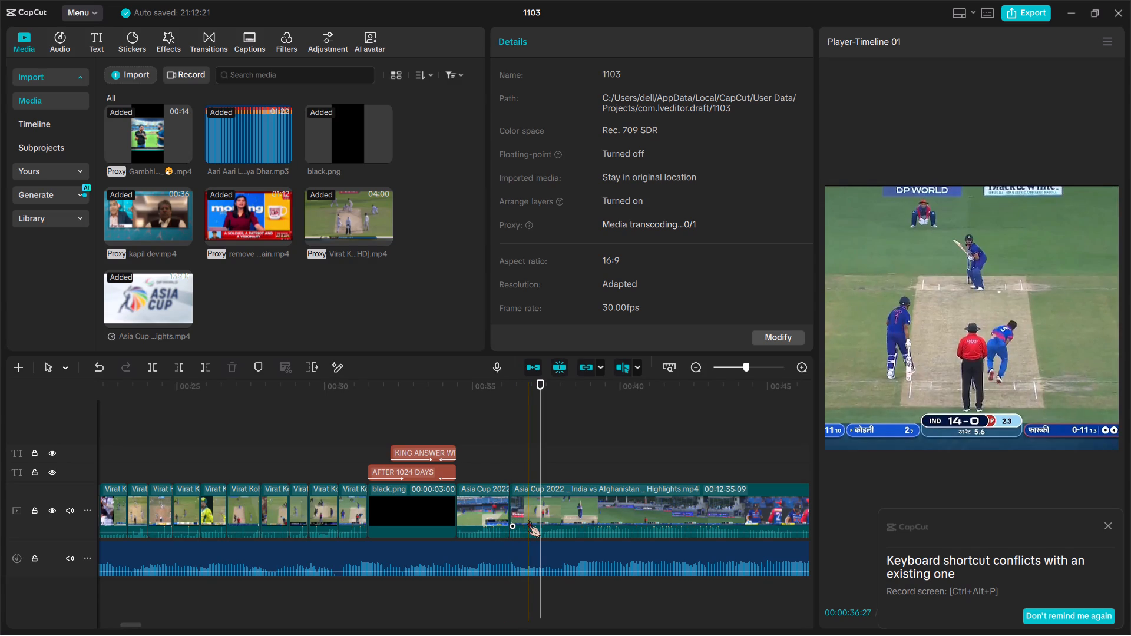
{"action": "key", "text": "q"}
Split the Asia Cup highlights at 00:00:37:09, just after Kohli plays the shot at 14-0.
{"action": "key", "text": "space"}
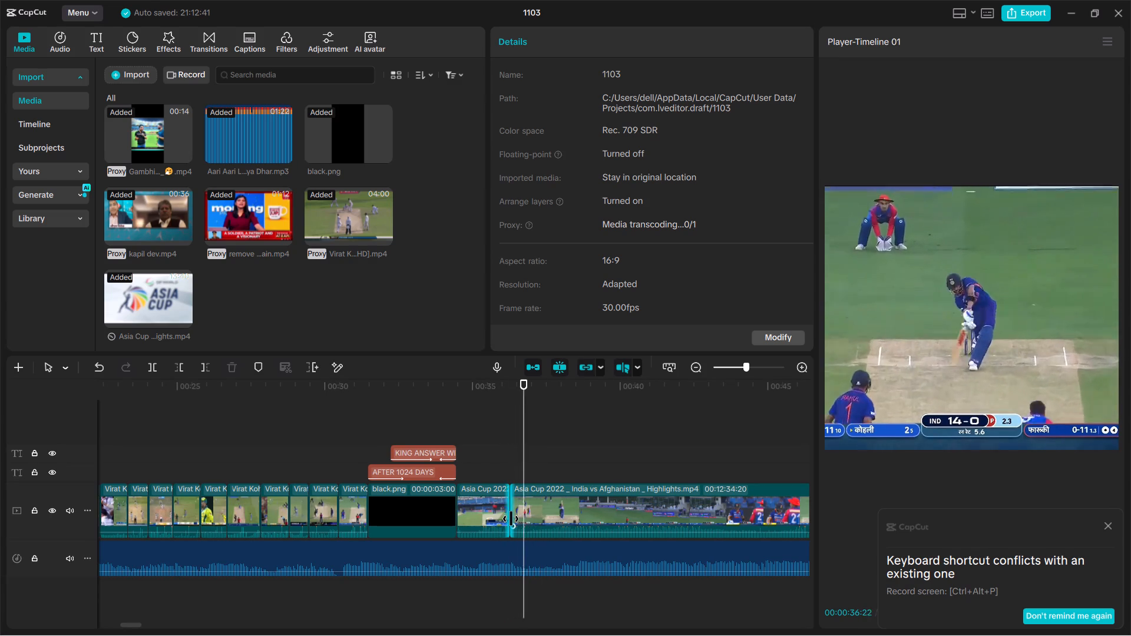
{"action": "key", "text": "space"}
{"action": "key", "text": "space"}
{"action": "key", "text": "space"}
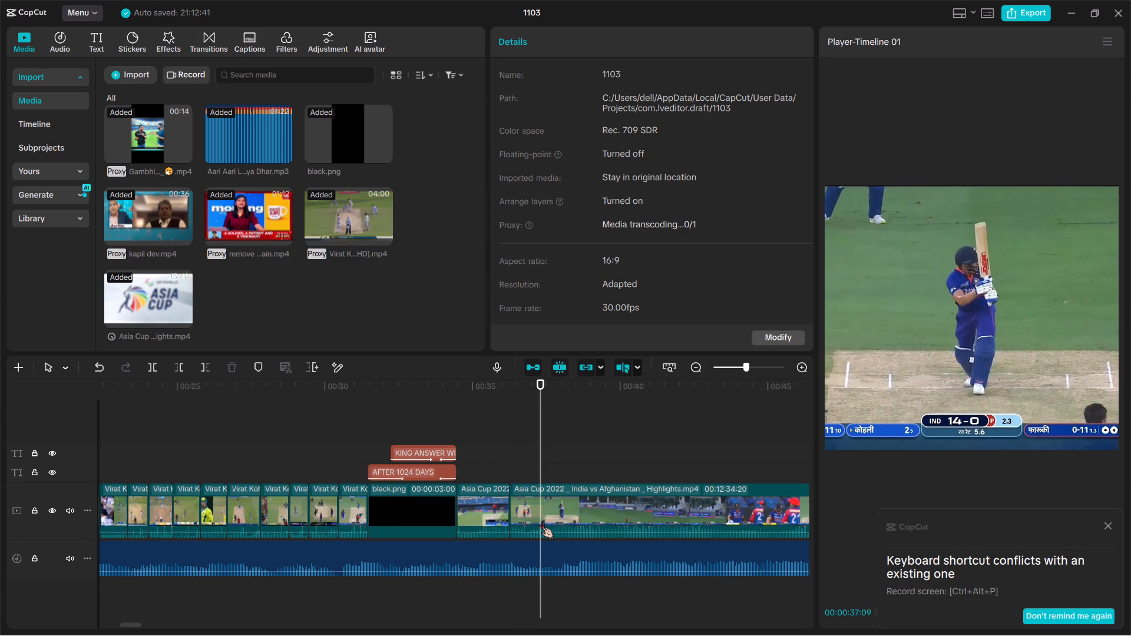
{"action": "key", "text": "ctrl+b"}
Split the remaining highlights at 00:01:07:18, as the ball at 37-0 is bowled, and delete the footage between the two cuts.
{"action": "key", "text": "space"}
{"action": "scroll", "coordinate": [541, 521], "scroll_direction": "left", "scroll_amount": 1}
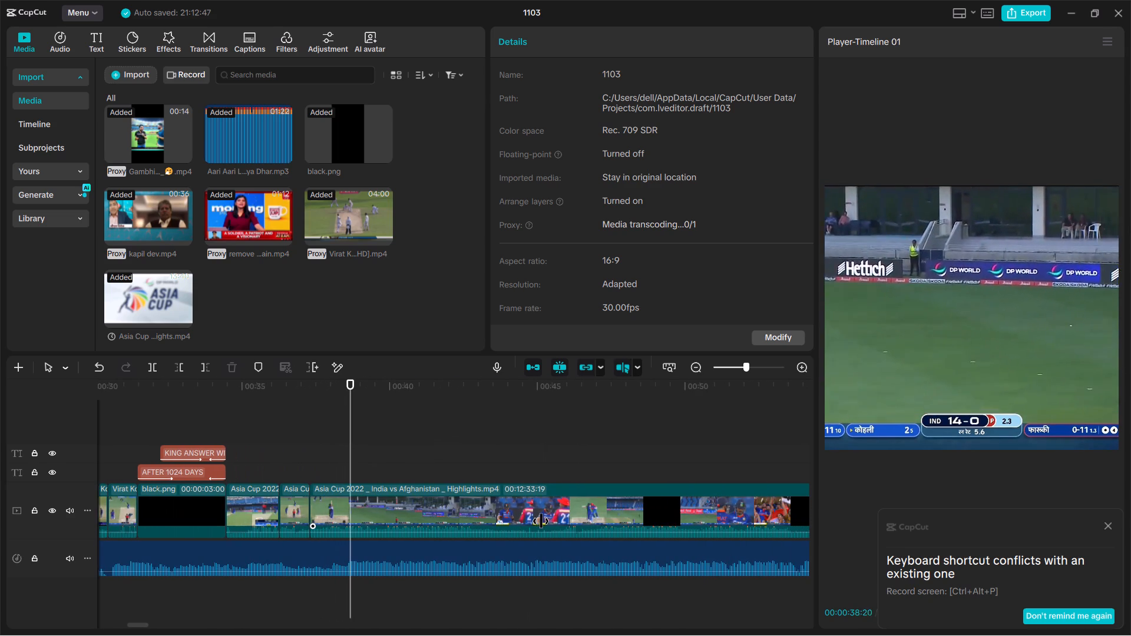
{"action": "key", "text": "space"}
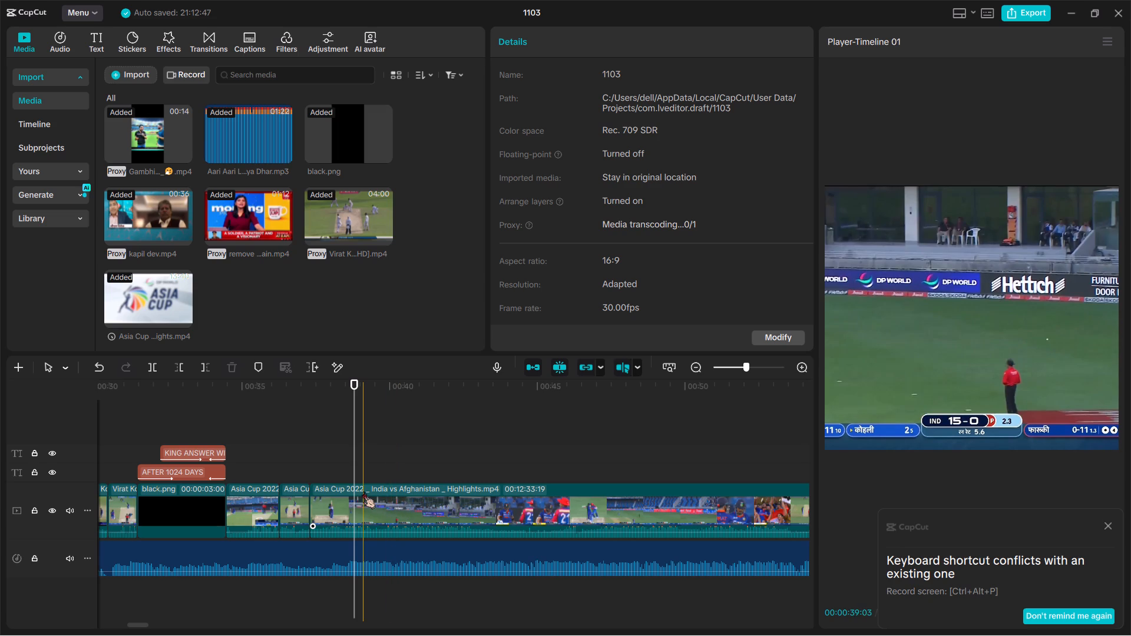
{"action": "key", "text": "space"}
{"action": "key", "text": "space"}
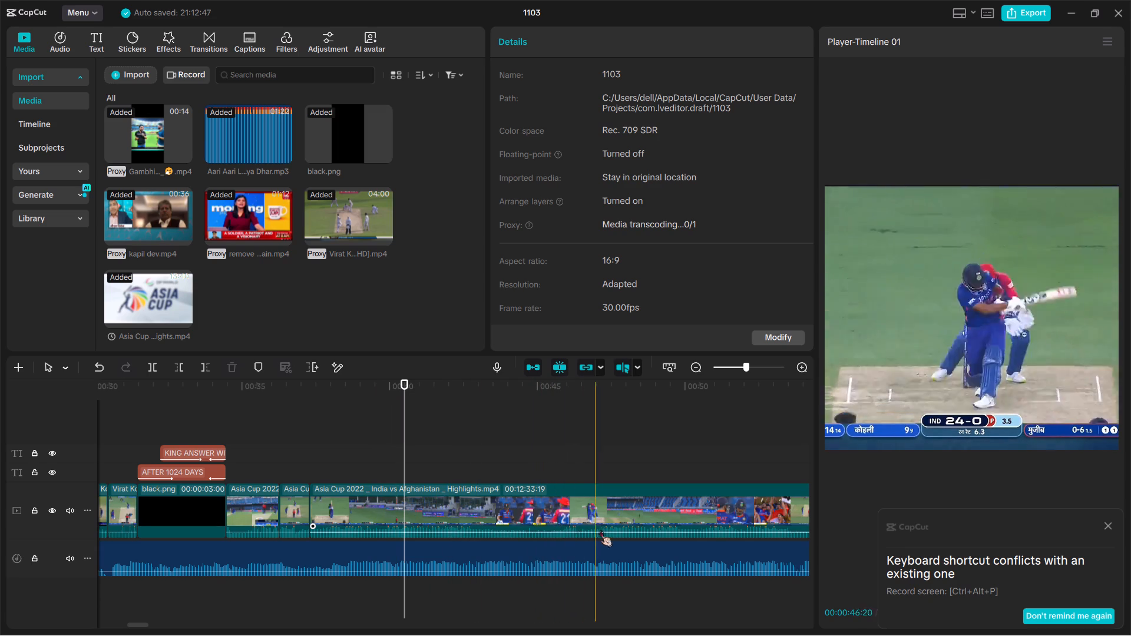
{"action": "scroll", "coordinate": [649, 509], "scroll_direction": "left", "scroll_amount": 1}
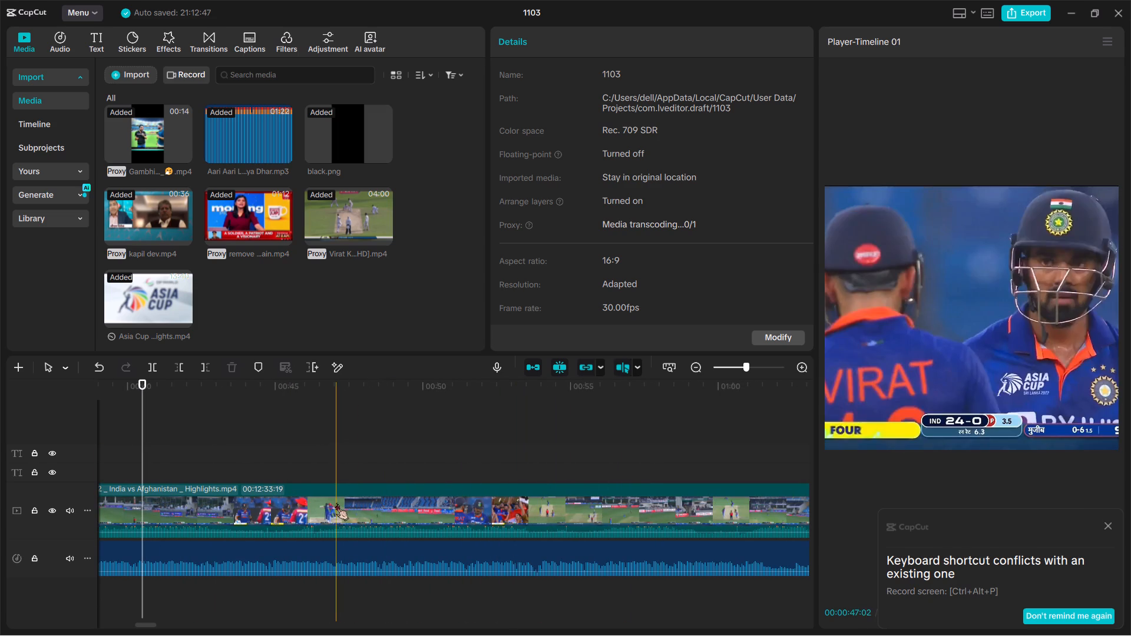
{"action": "key", "text": "space"}
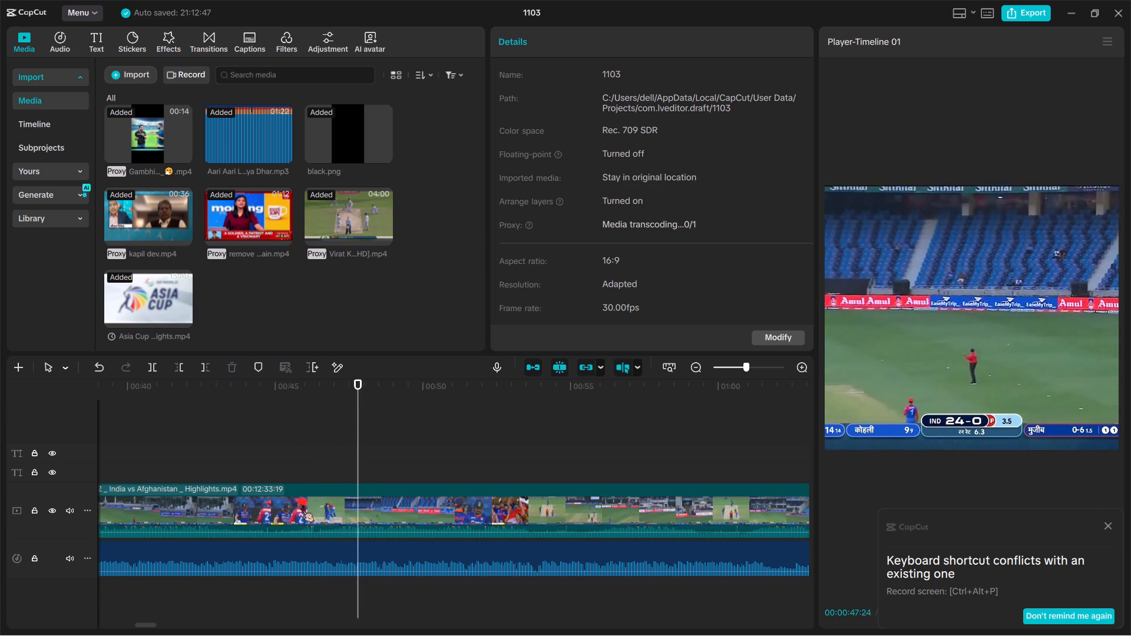
{"action": "scroll", "coordinate": [302, 505], "scroll_direction": "up", "scroll_amount": 7, "text": "ctrl"}
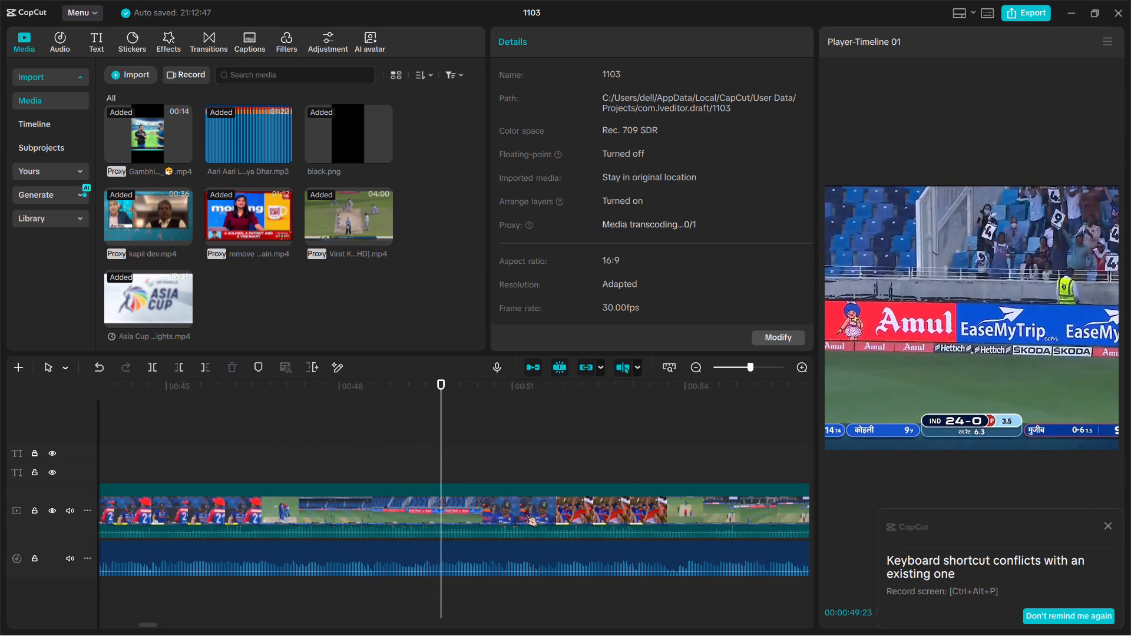
{"action": "key", "text": "space"}
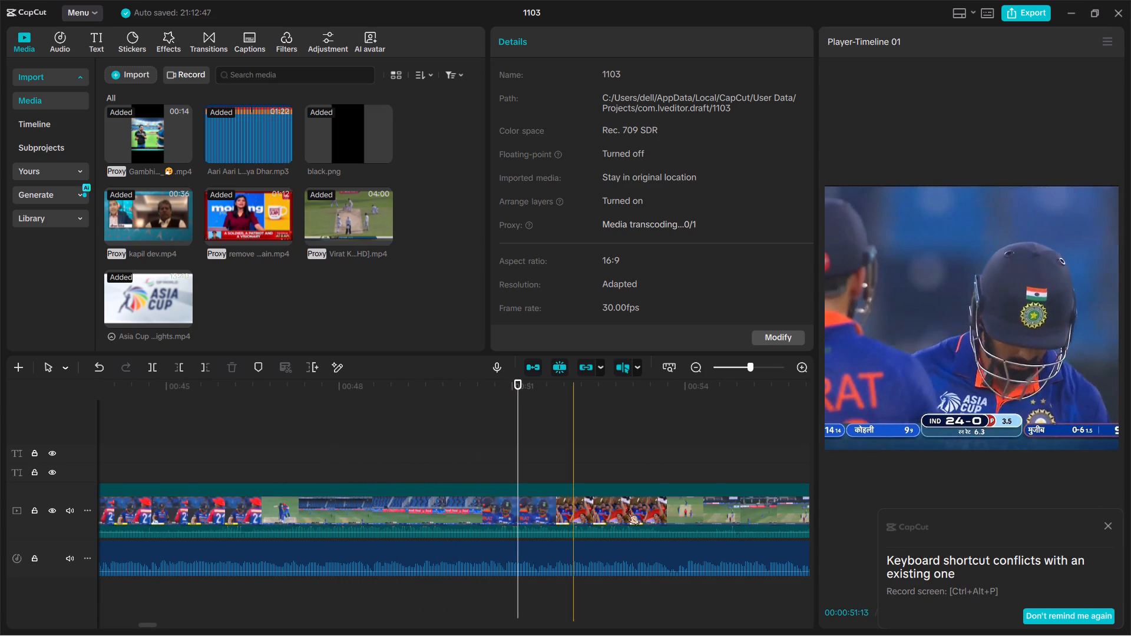
{"action": "scroll", "coordinate": [718, 521], "scroll_direction": "left", "scroll_amount": 1}
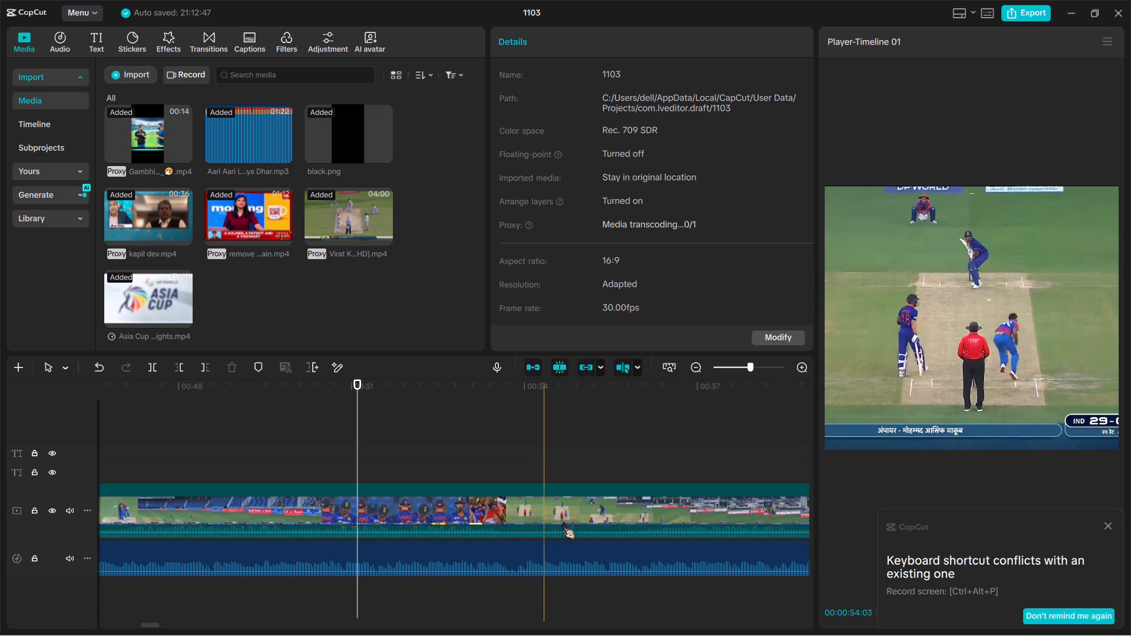
{"action": "scroll", "coordinate": [671, 539], "scroll_direction": "left", "scroll_amount": 1}
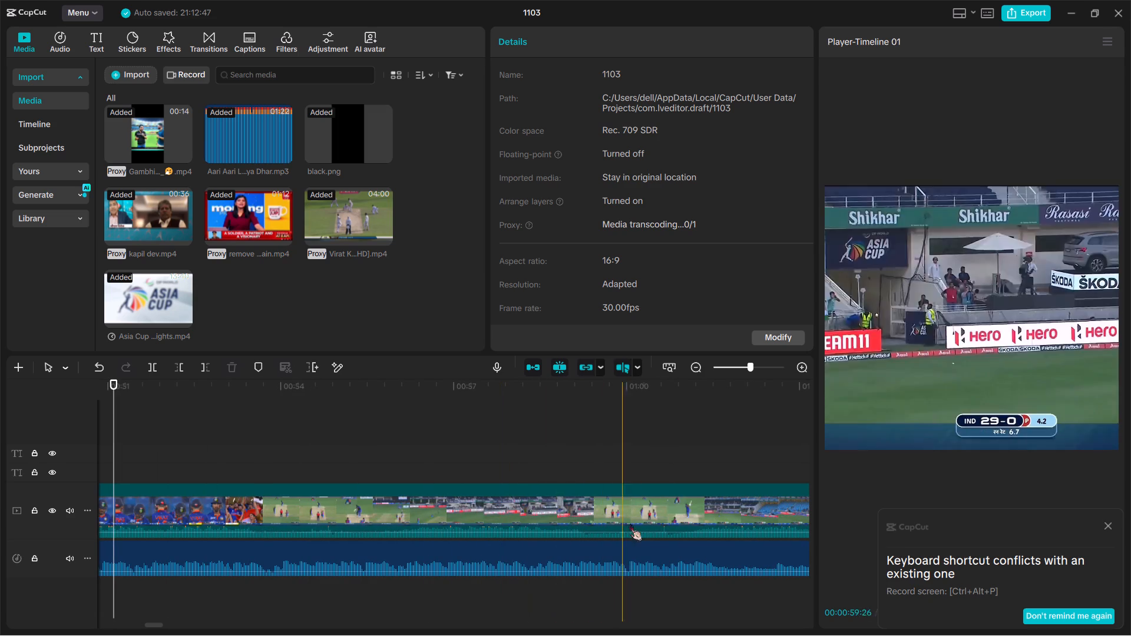
{"action": "scroll", "coordinate": [649, 521], "scroll_direction": "left", "scroll_amount": 1}
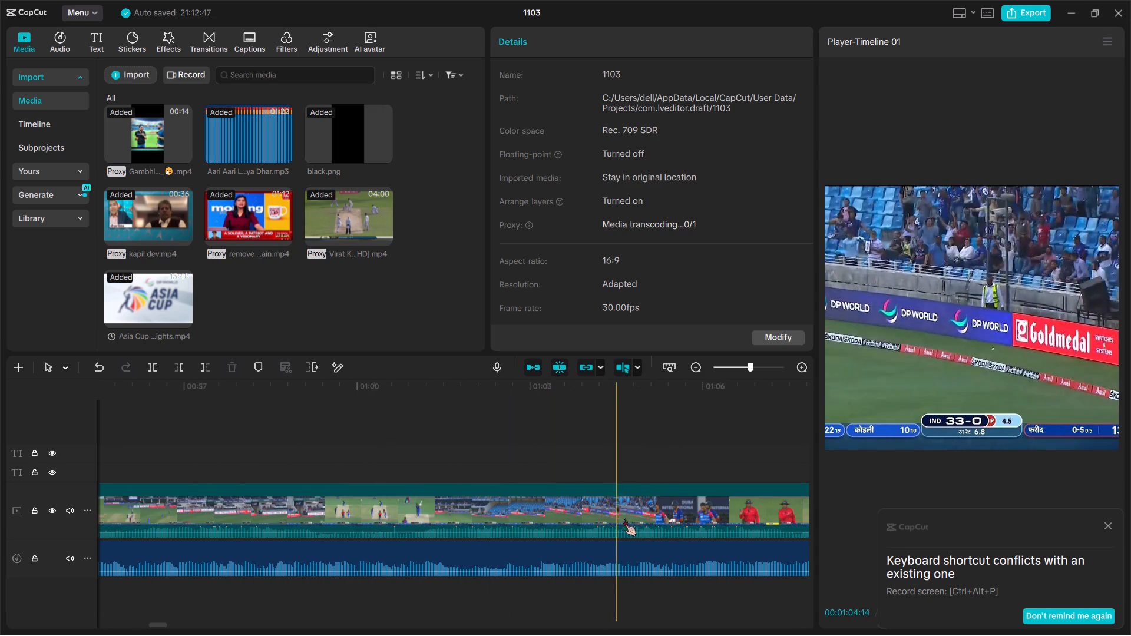
{"action": "scroll", "coordinate": [658, 525], "scroll_direction": "left", "scroll_amount": 1}
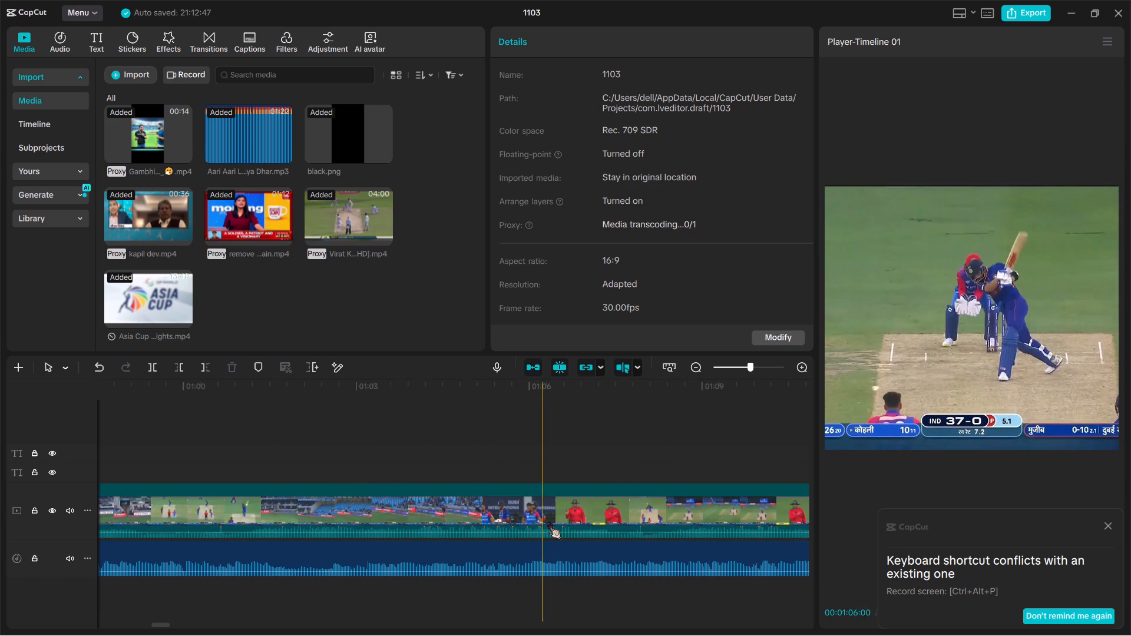
{"action": "scroll", "coordinate": [697, 534], "scroll_direction": "left", "scroll_amount": 1}
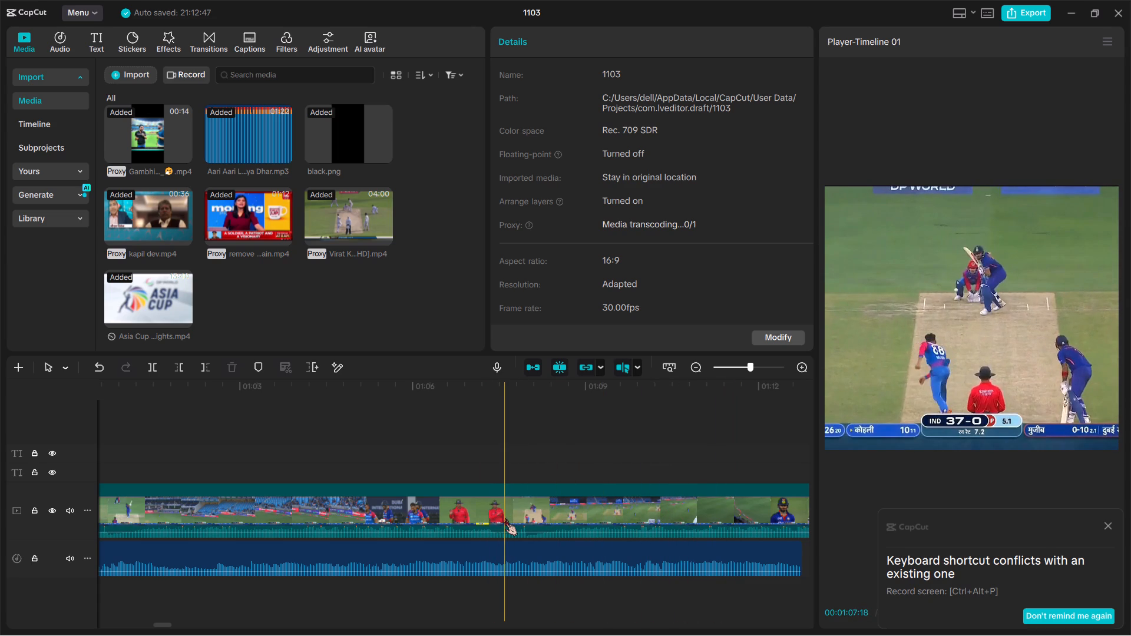
{"action": "key", "text": "ctrl+b"}
{"action": "left_click", "coordinate": [436, 508]}
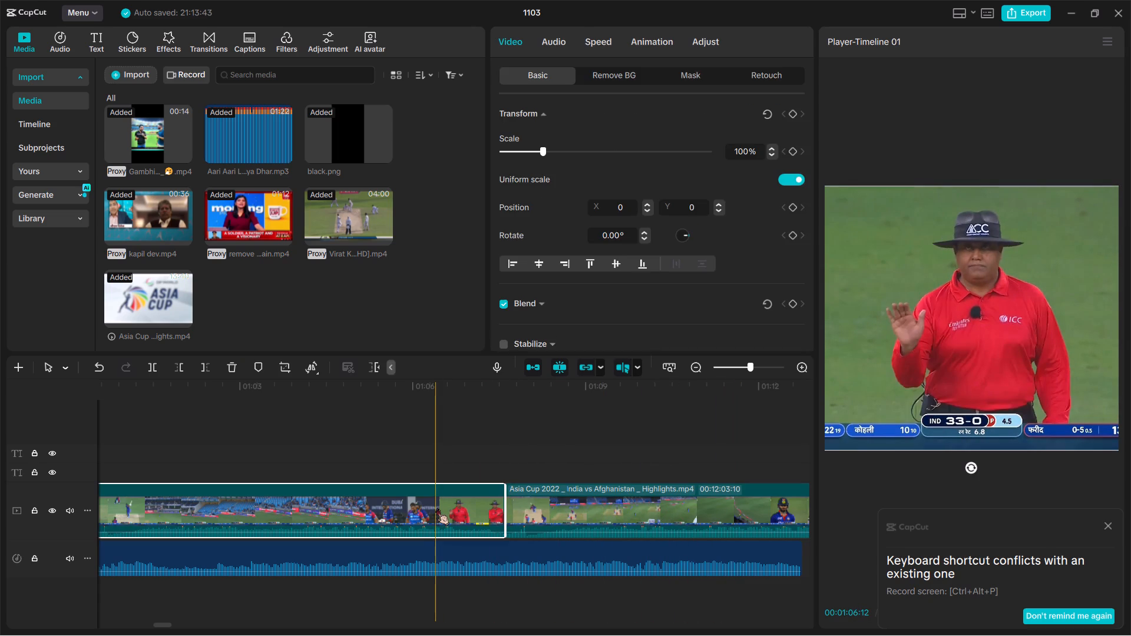
{"action": "key", "text": "BackSpace"}
Split the Asia Cup highlights at 00:00:37:27, just after Kohli plays the shot at 37-0.
{"action": "scroll", "coordinate": [436, 508], "scroll_direction": "right", "scroll_amount": 3}
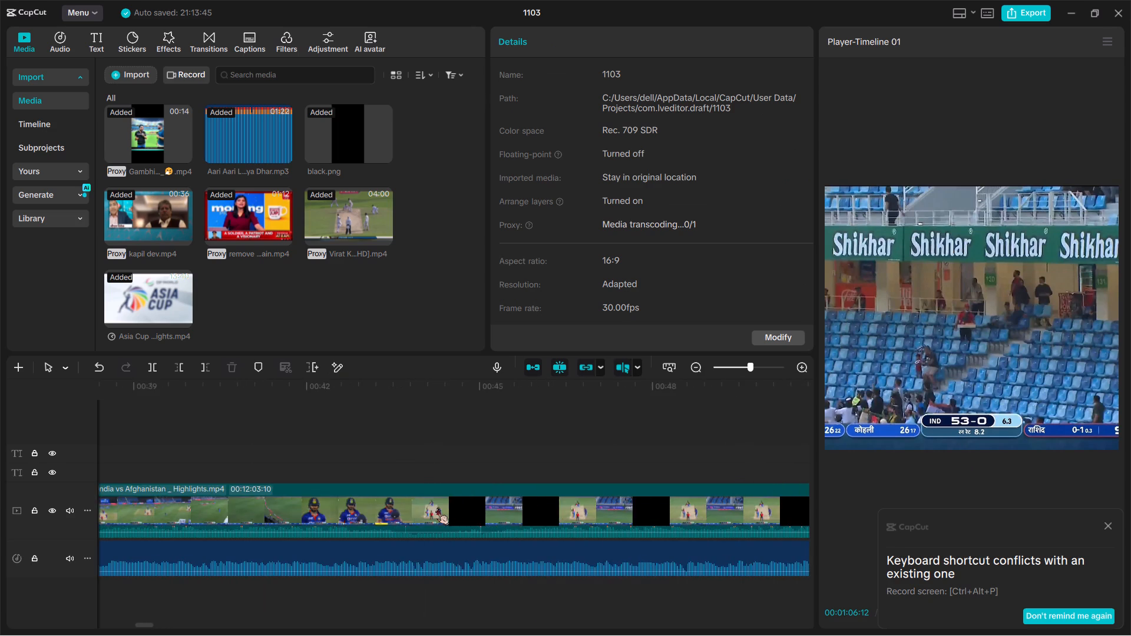
{"action": "scroll", "coordinate": [436, 508], "scroll_direction": "down", "scroll_amount": 7, "text": "ctrl"}
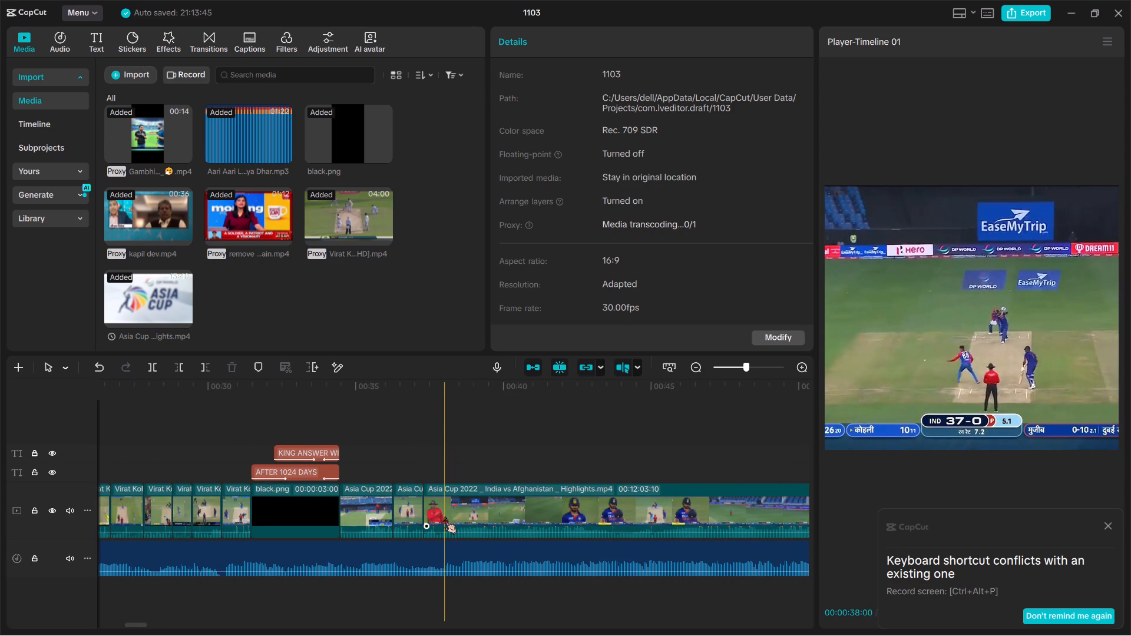
{"action": "key", "text": "ctrl+b"}
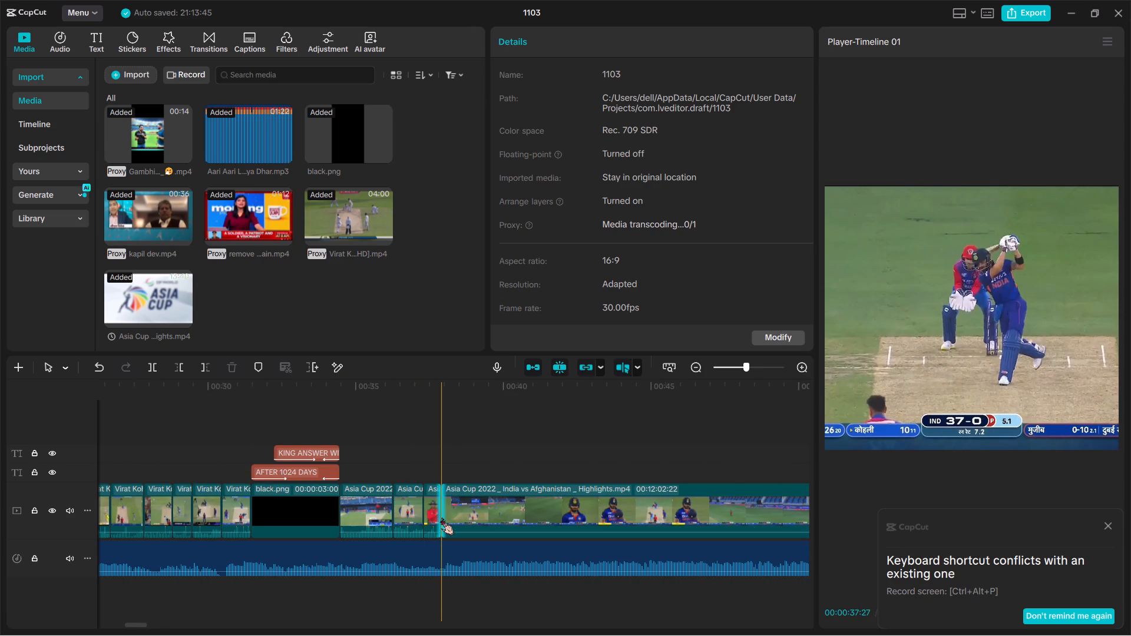
Split the remaining highlights at 00:00:44:10, as the ball at 41-0 is bowled to Kohli.
{"action": "key", "text": "space"}
{"action": "scroll", "coordinate": [545, 512], "scroll_direction": "left", "scroll_amount": 1}
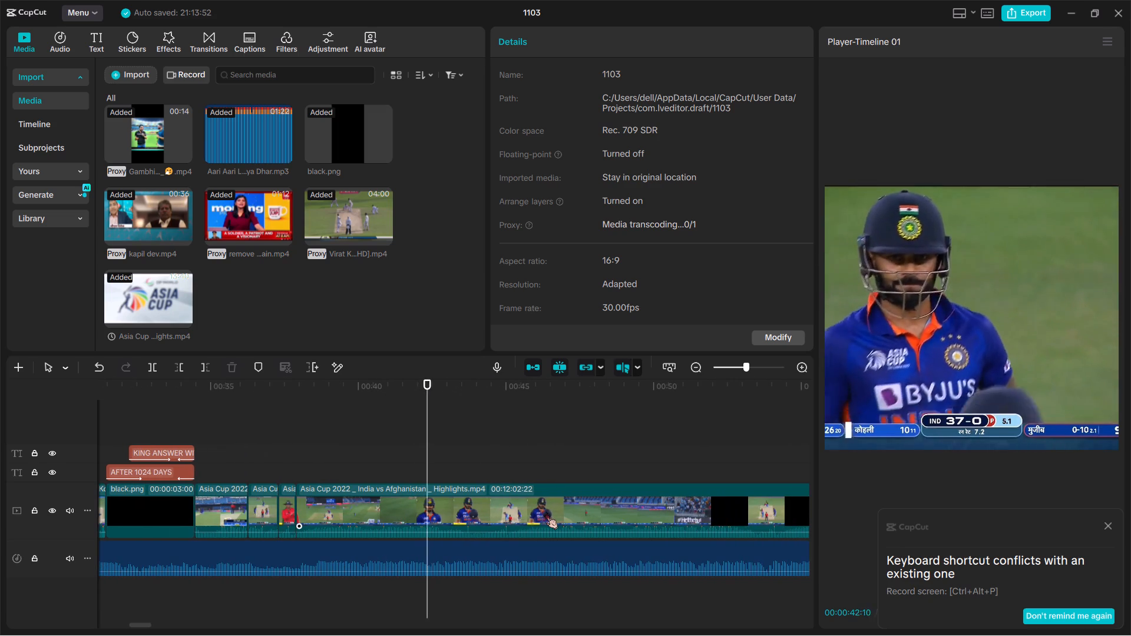
{"action": "key", "text": "space"}
{"action": "key", "text": "space"}
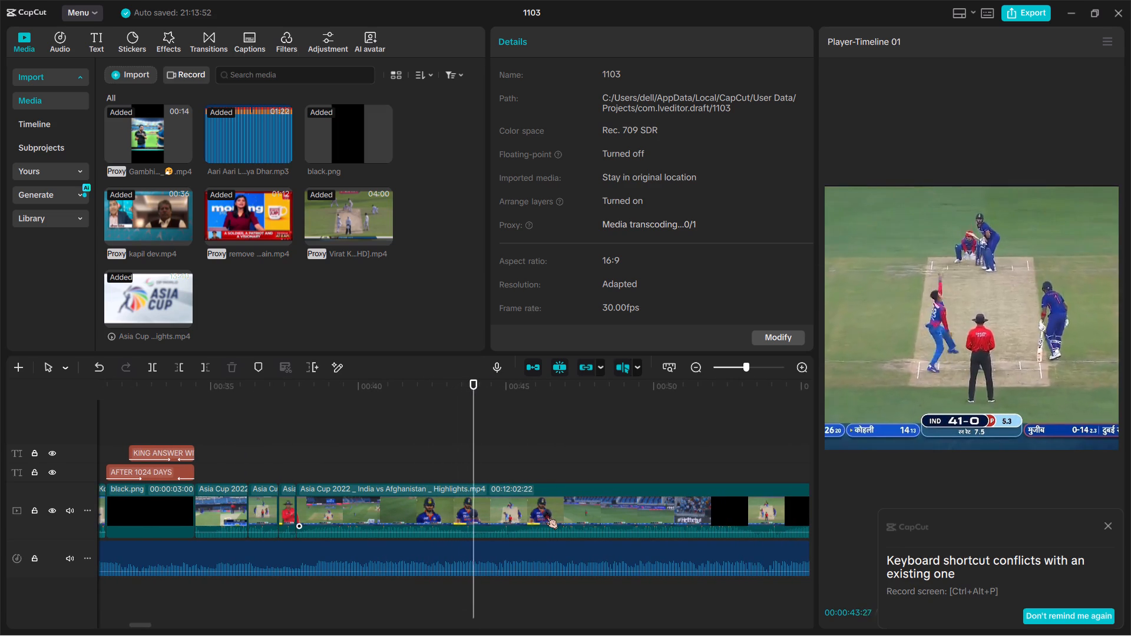
{"action": "key", "text": "space"}
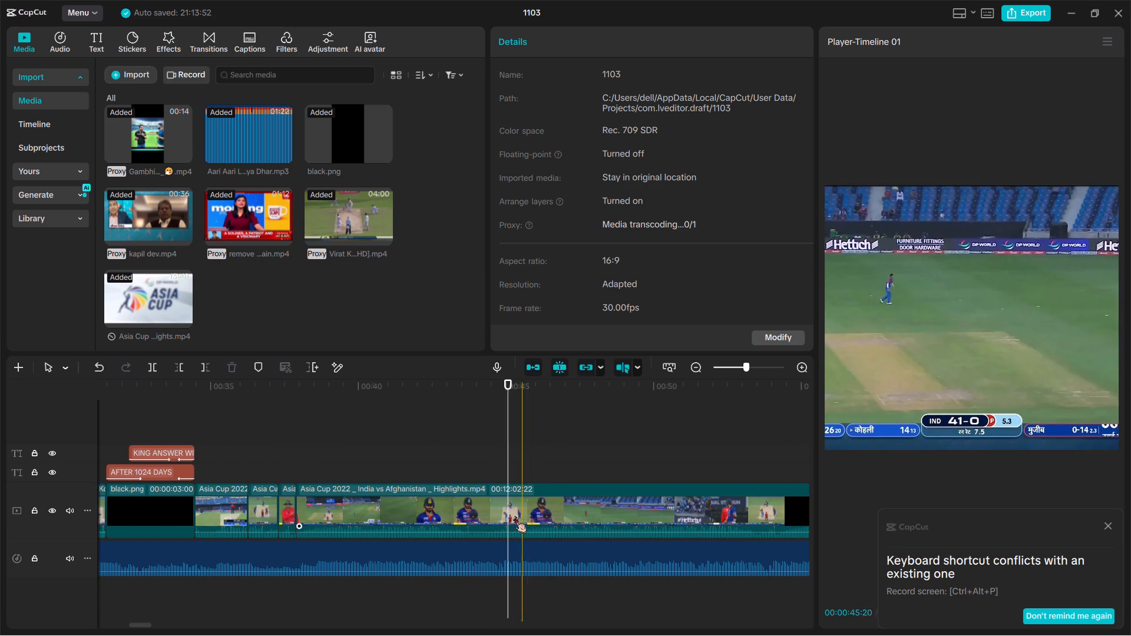
{"action": "scroll", "coordinate": [488, 512], "scroll_direction": "up", "scroll_amount": 6, "text": "ctrl"}
{"action": "key", "text": "space"}
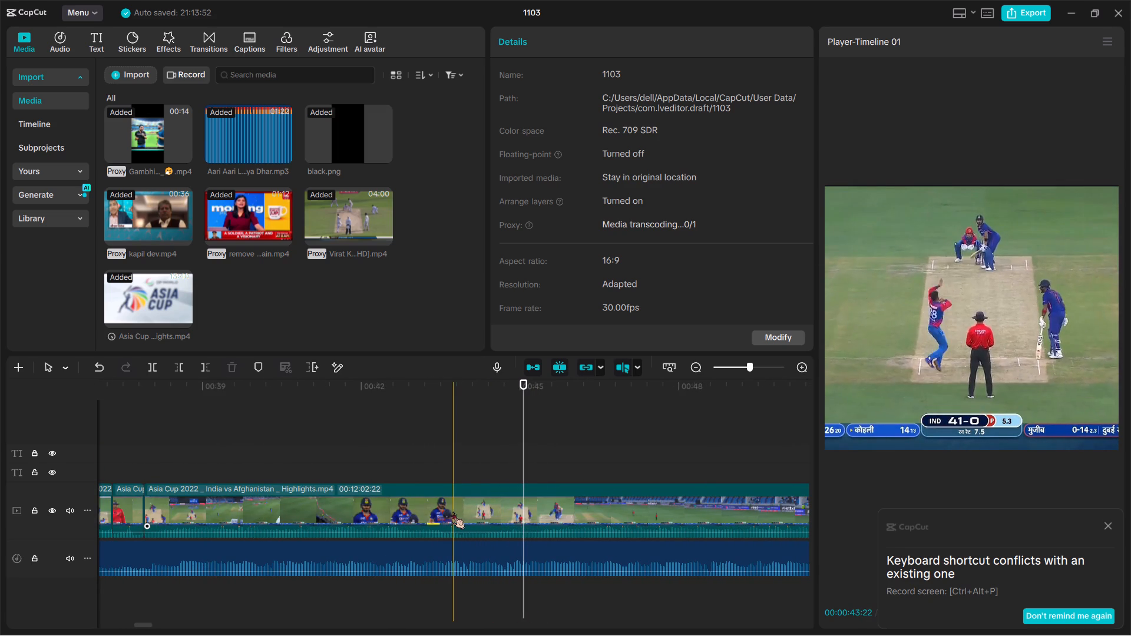
{"action": "key", "text": "space"}
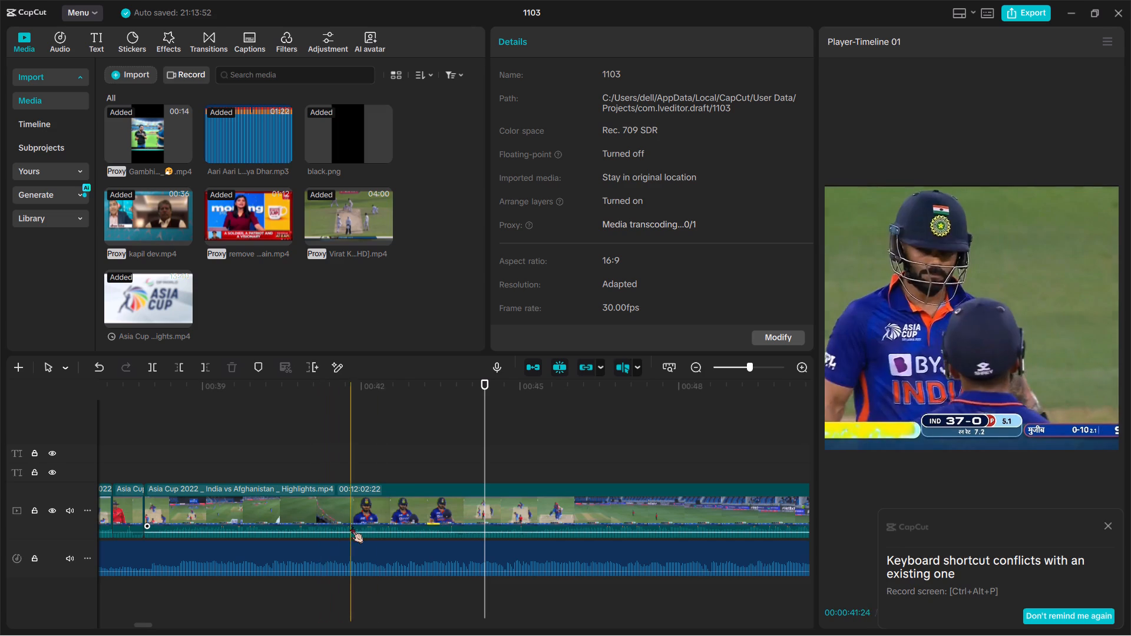
{"action": "key", "text": "space"}
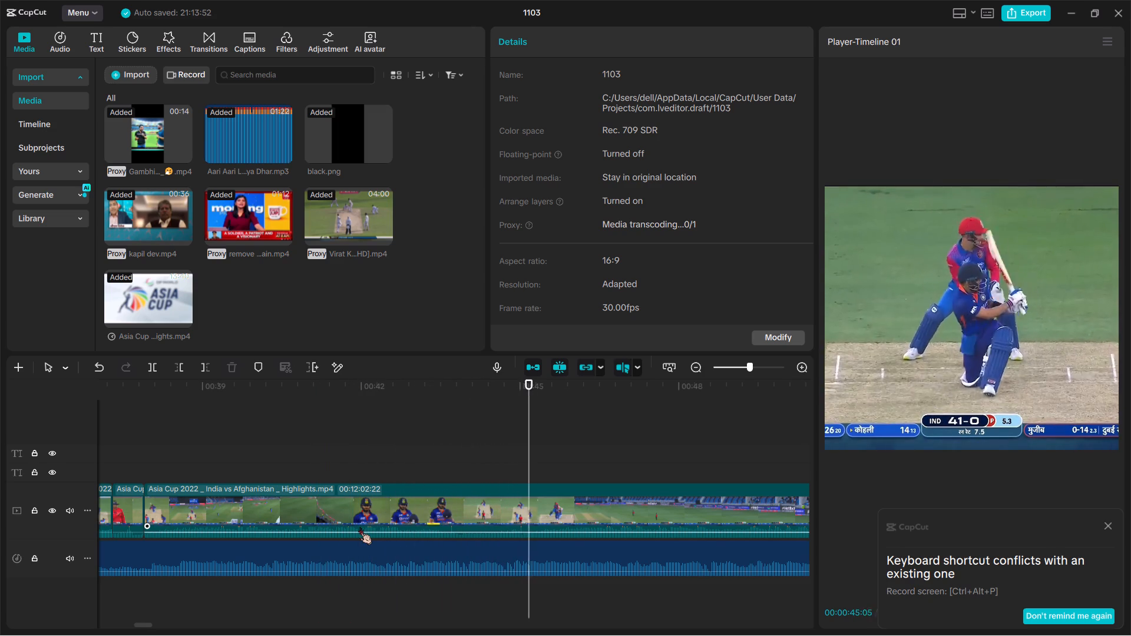
{"action": "key", "text": "space"}
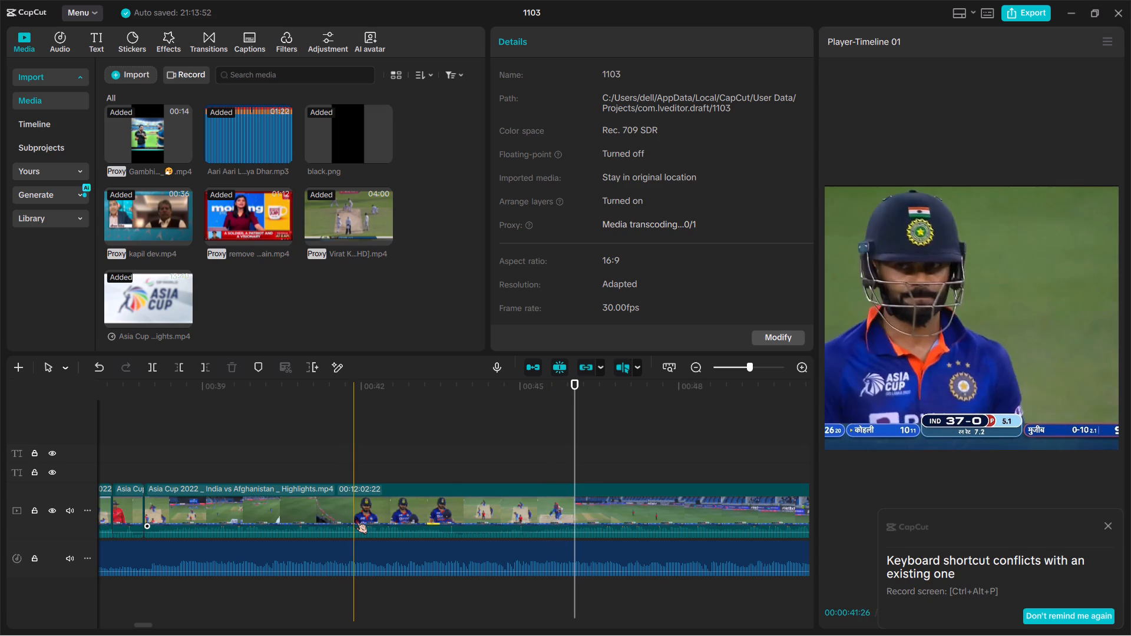
{"action": "key", "text": "space"}
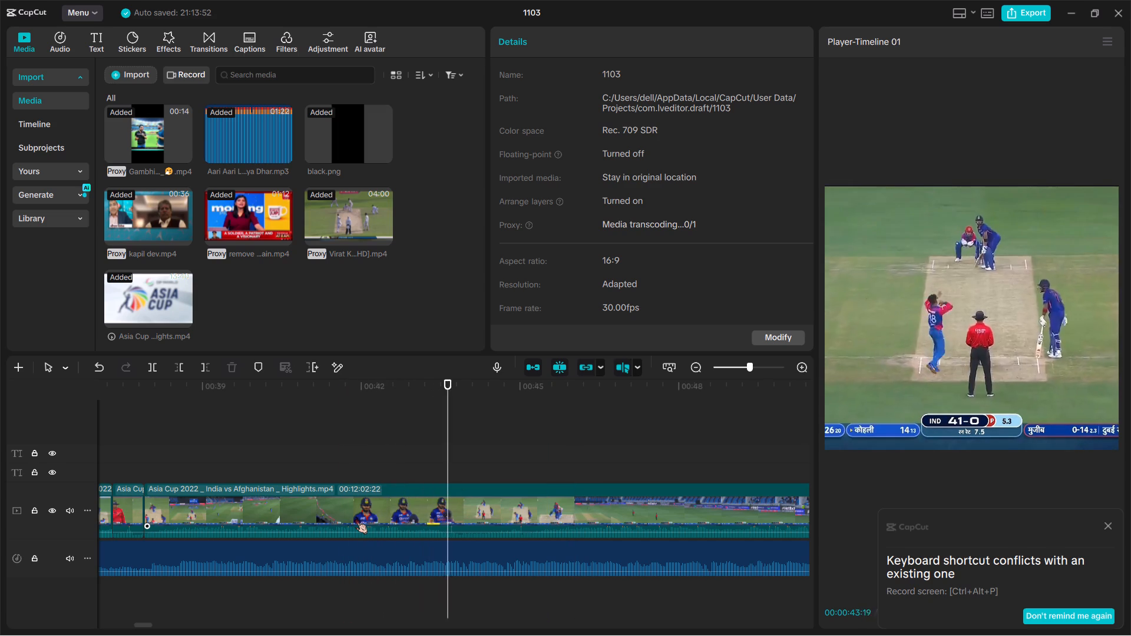
{"action": "key", "text": "space"}
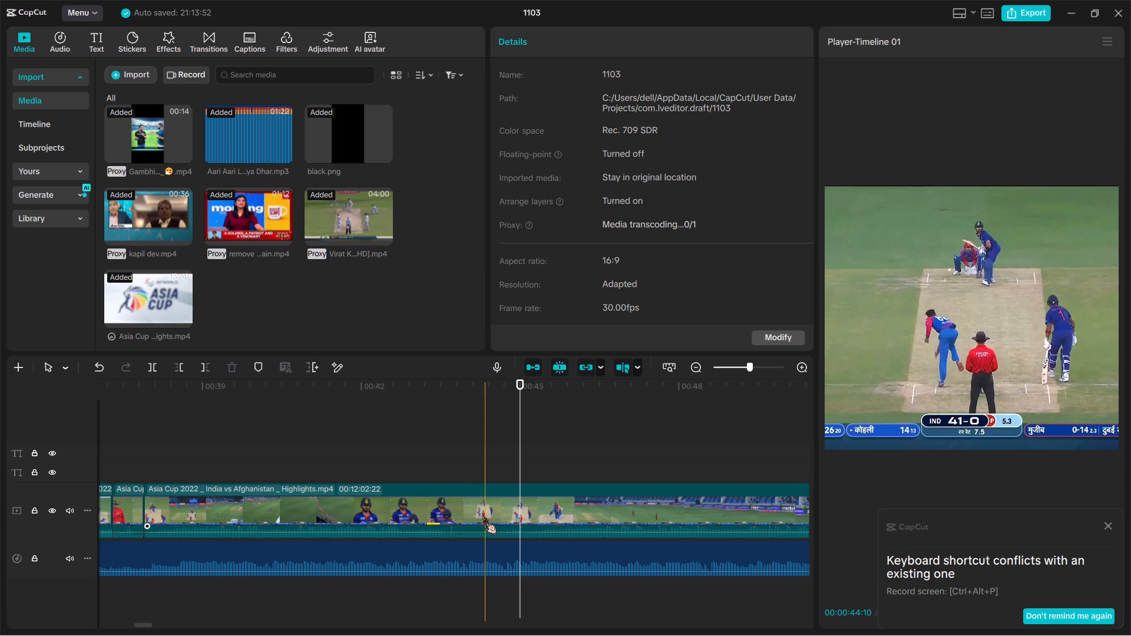
{"action": "key", "text": "ctrl+b"}
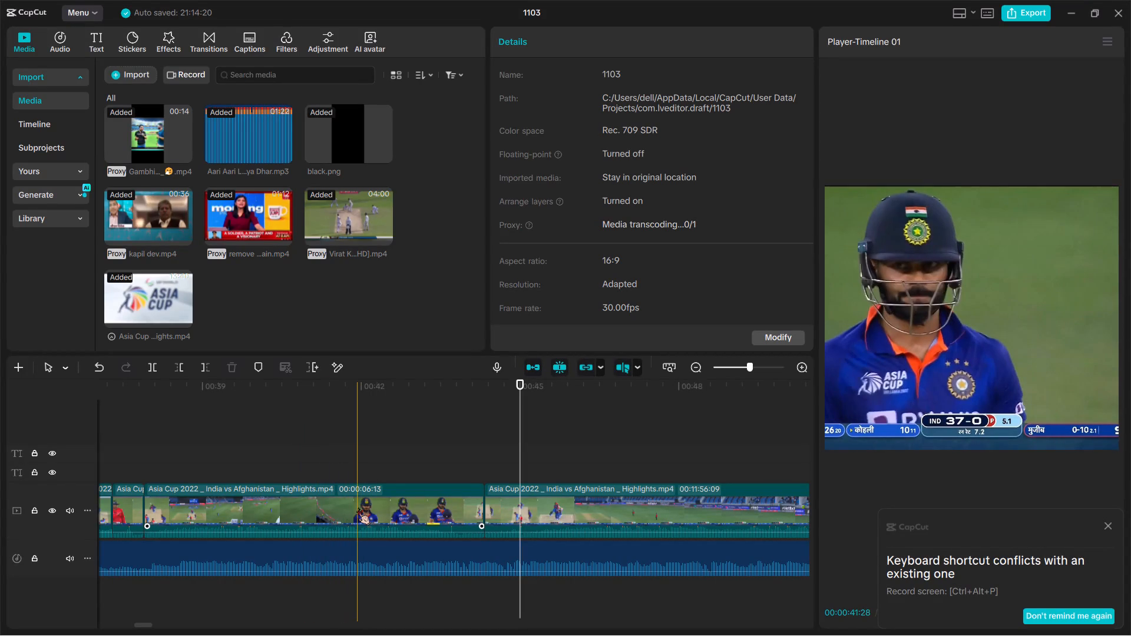
Keep only Kohli's close-up from 00:00:41:28 to 00:00:43:10 between the 37-0 and 41-0 cuts, deleting the footage before and after it.
{"action": "key", "text": "ctrl+b"}
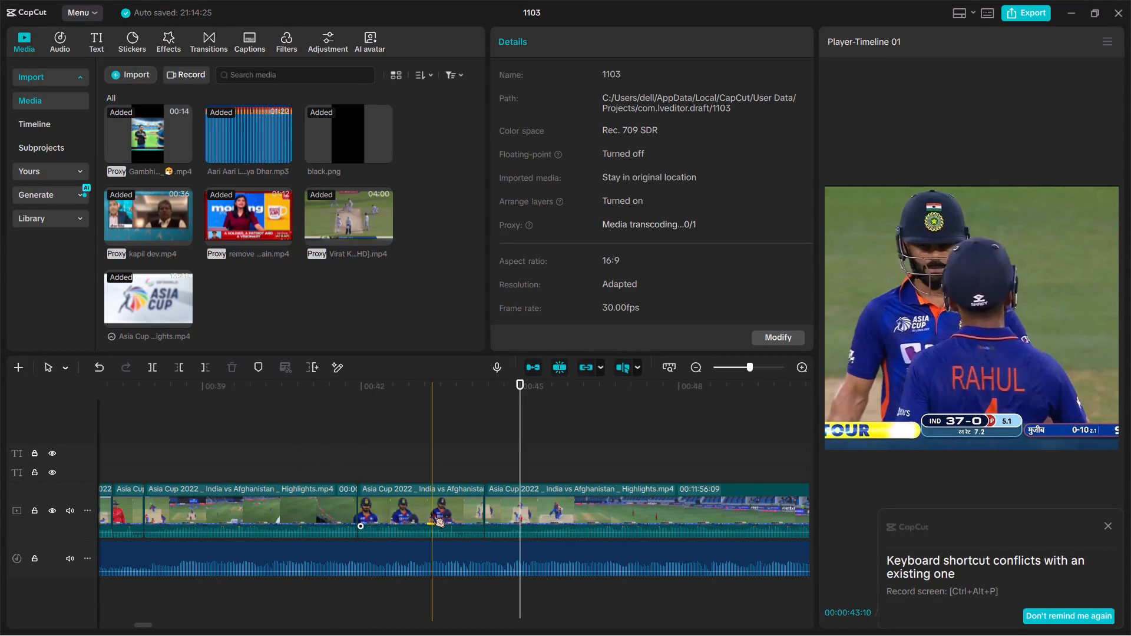
{"action": "key", "text": "w"}
{"action": "left_click", "coordinate": [295, 514]}
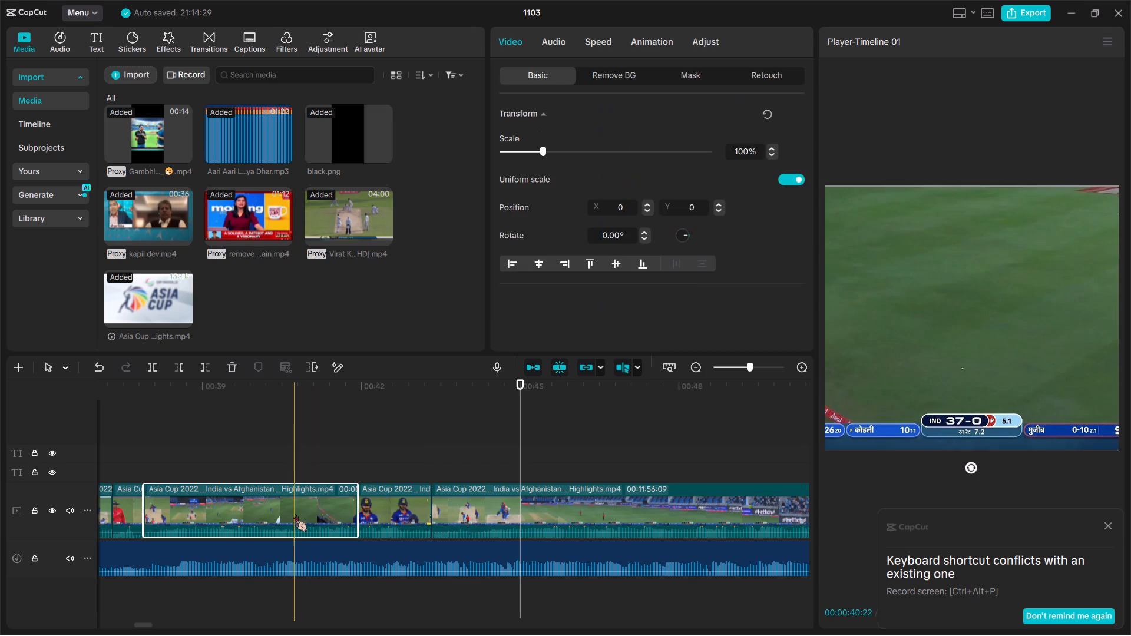
{"action": "key", "text": "BackSpace"}
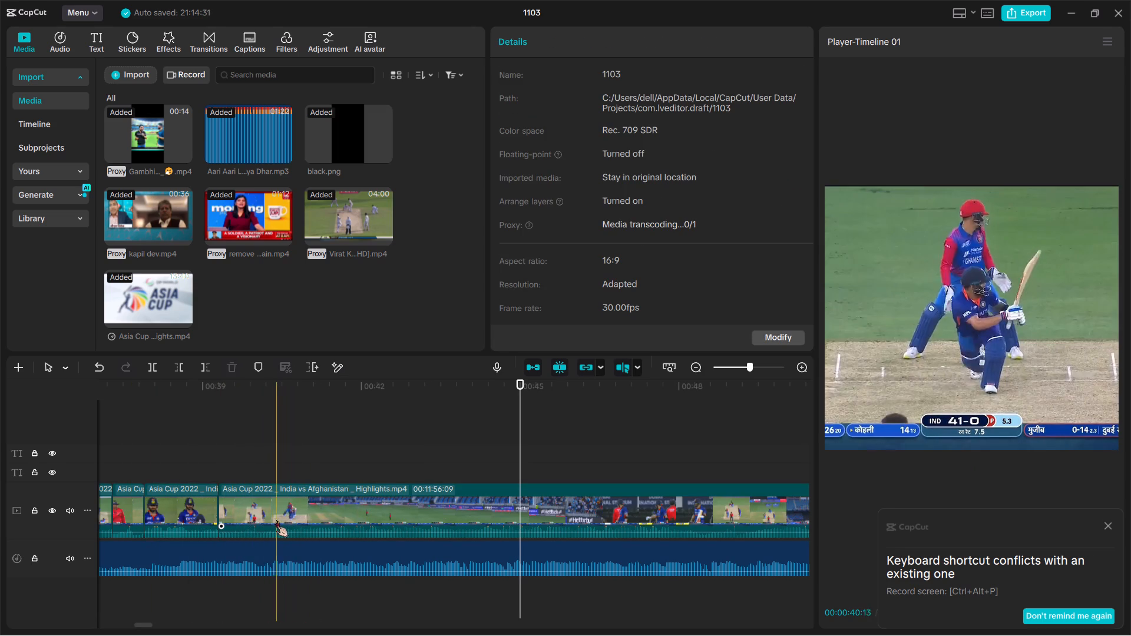
Split the Asia Cup highlights at 00:00:40:08, just after Kohli plays the shot at 41-0.
{"action": "key", "text": "ctrl+b"}
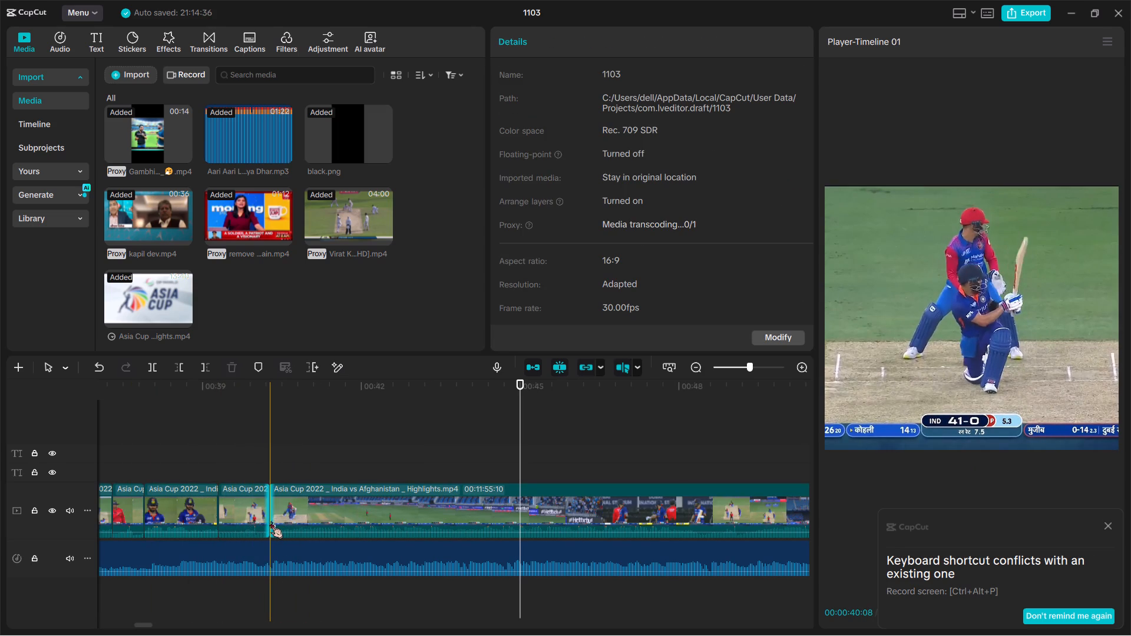
Split the highlights at 00:00:46:28 and 00:00:49:08 around Kohli's reaction and his 45-0 shot, and delete the footage between 00:00:40:08 and 00:00:46:28.
{"action": "scroll", "coordinate": [705, 522], "scroll_direction": "left", "scroll_amount": 1}
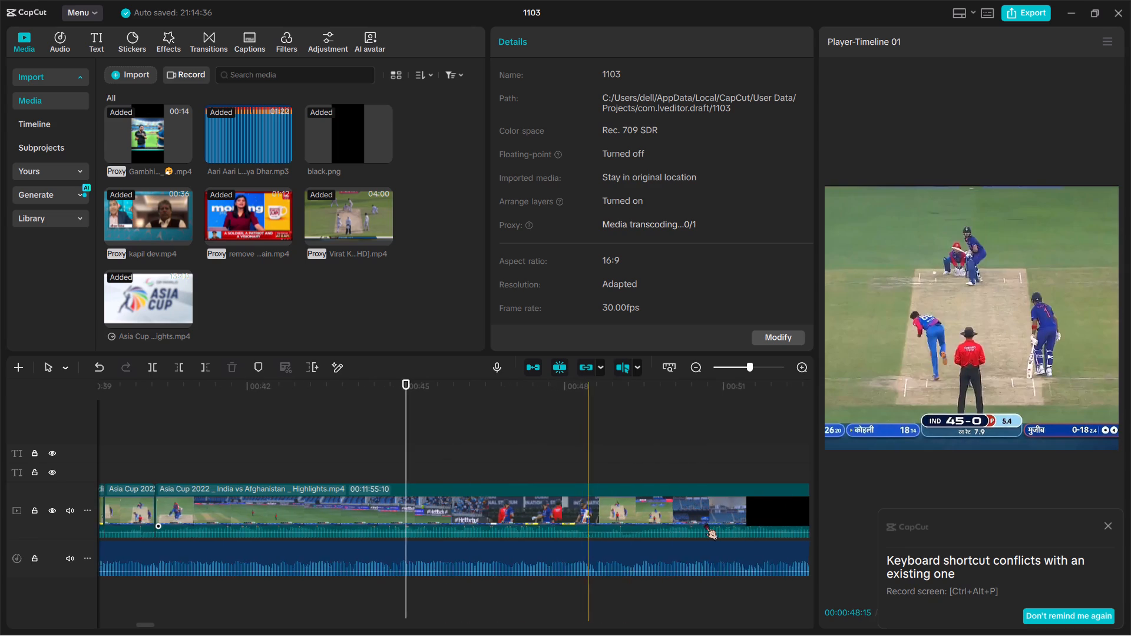
{"action": "scroll", "coordinate": [705, 522], "scroll_direction": "left", "scroll_amount": 1}
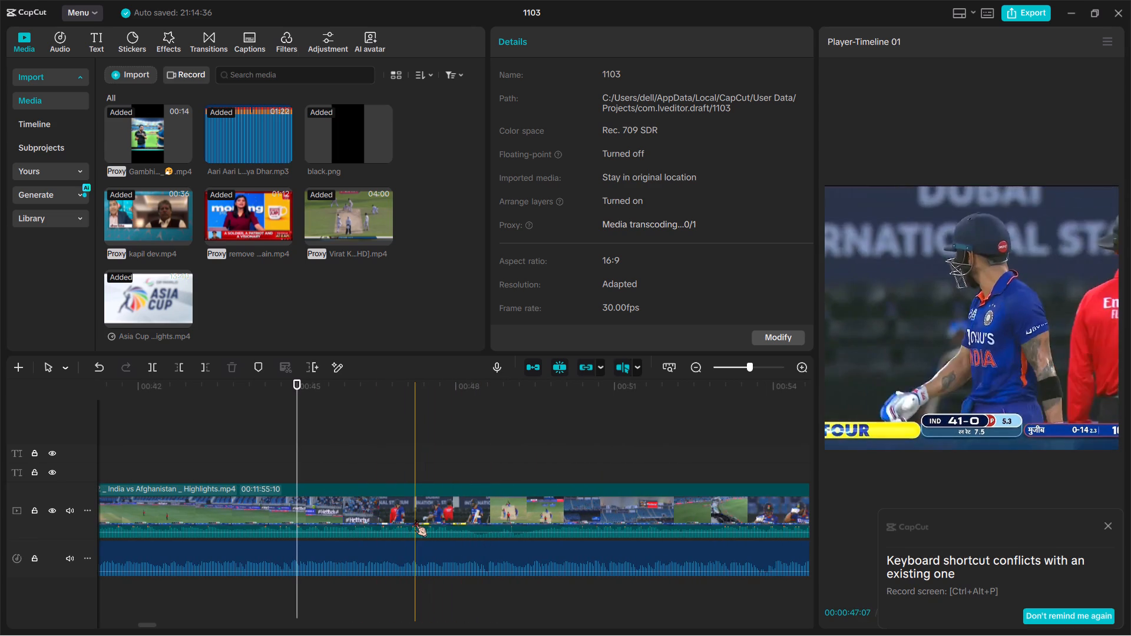
{"action": "key", "text": "space"}
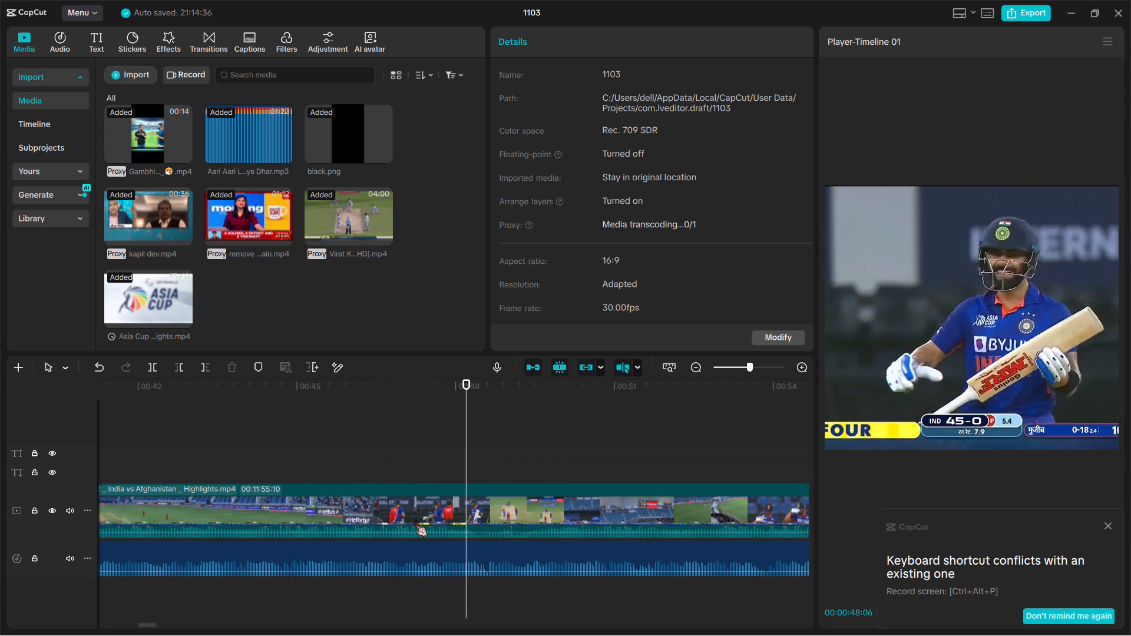
{"action": "key", "text": "space"}
{"action": "scroll", "coordinate": [415, 519], "scroll_direction": "up", "scroll_amount": 9, "text": "ctrl"}
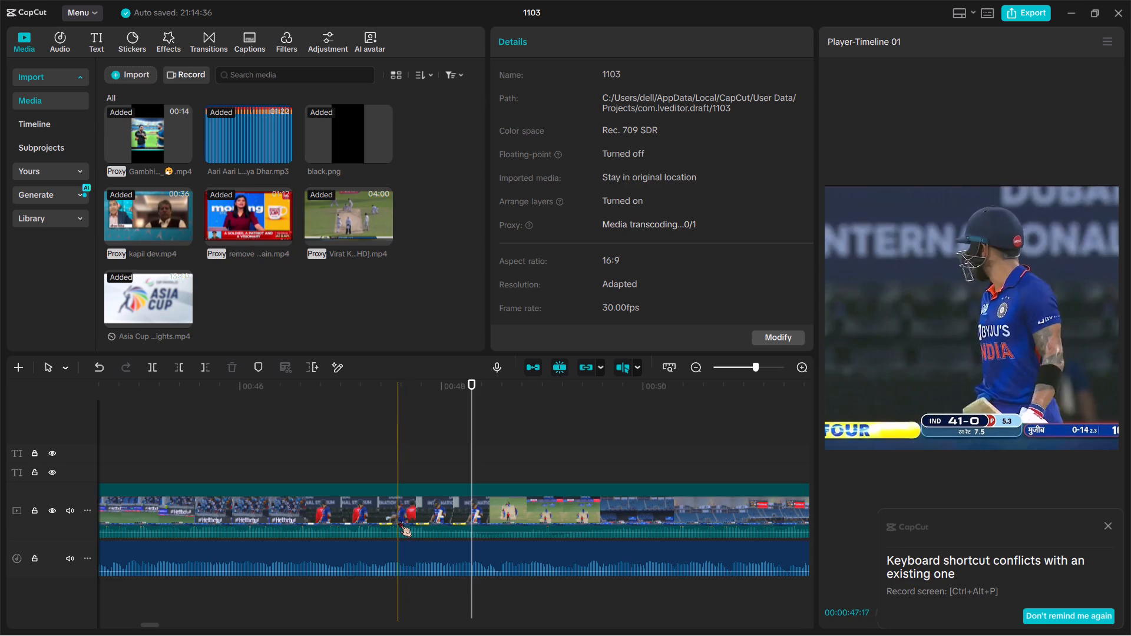
{"action": "key", "text": "space"}
{"action": "key", "text": "space"}
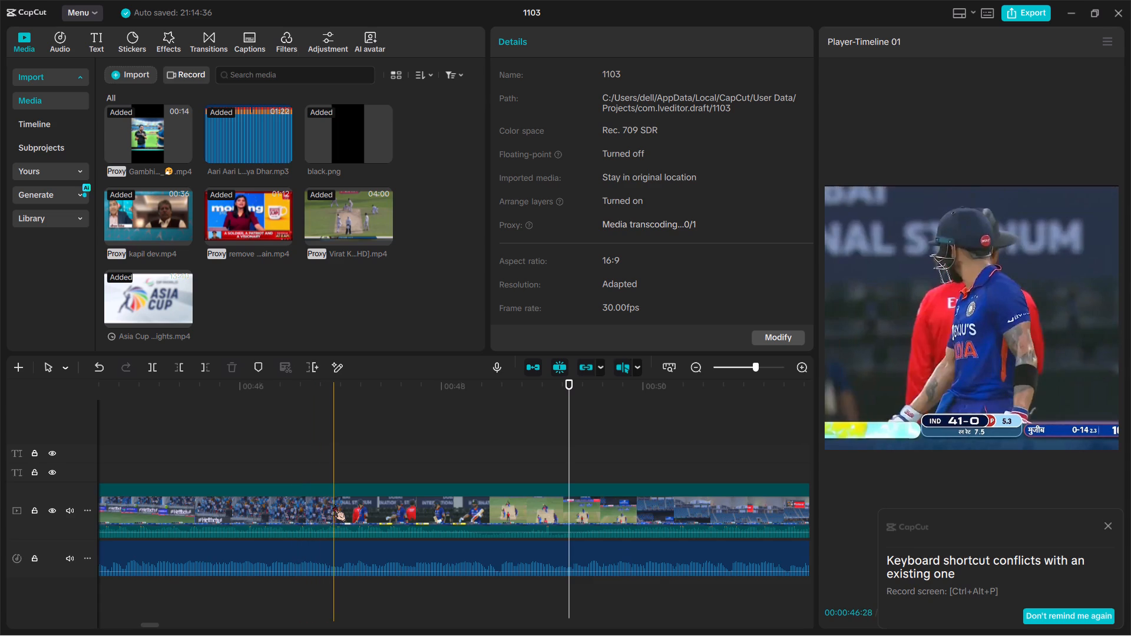
{"action": "key", "text": "ctrl+b"}
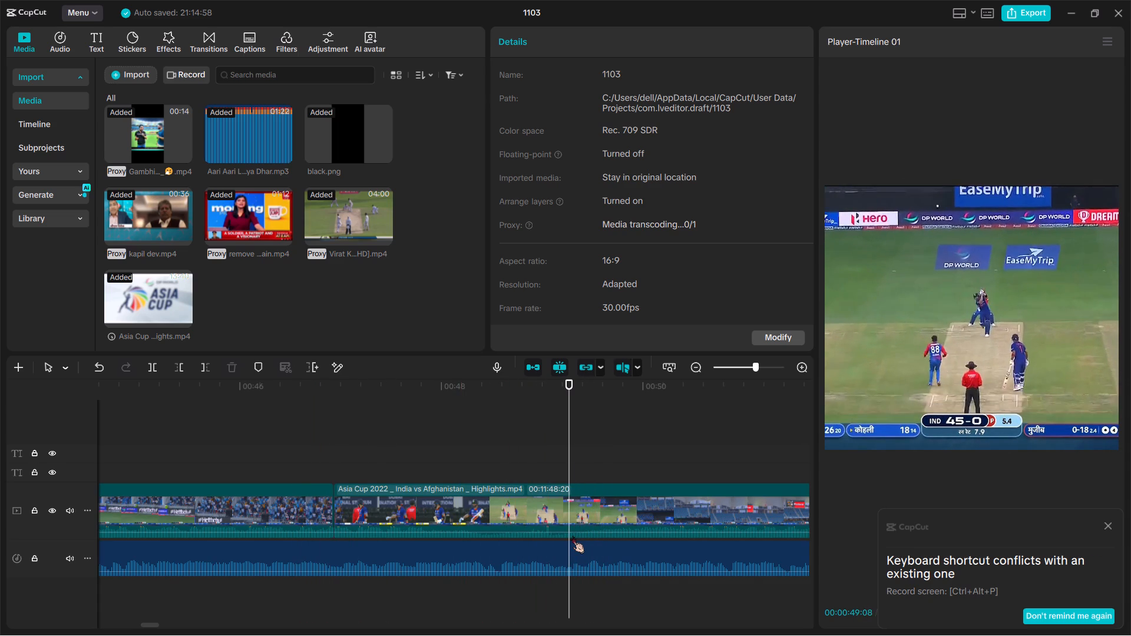
{"action": "key", "text": "ctrl+b"}
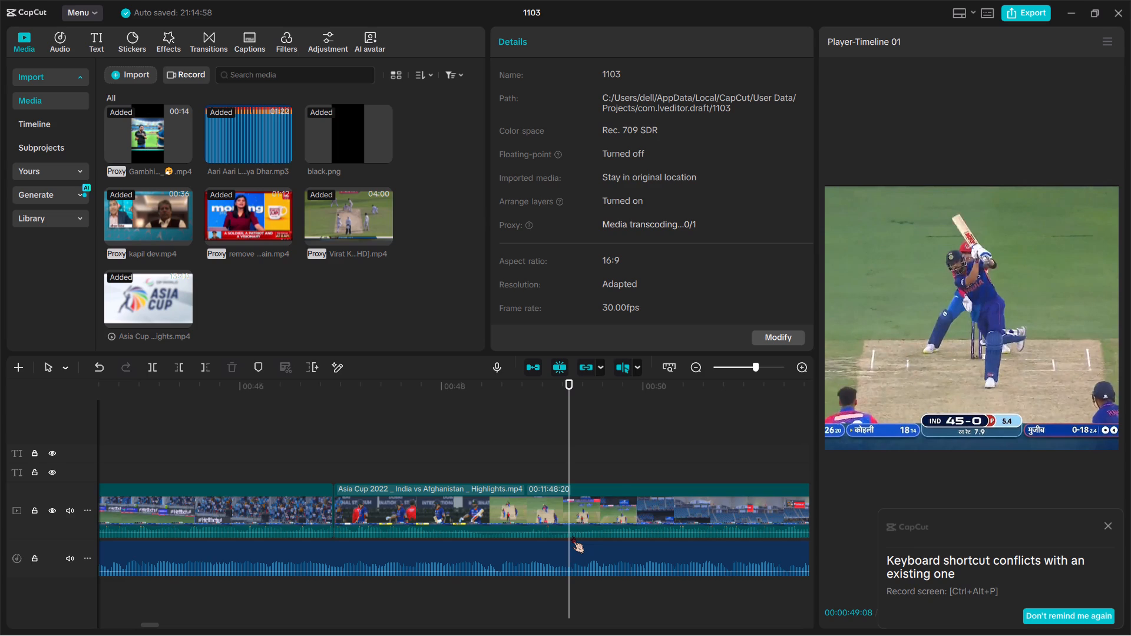
{"action": "left_click", "coordinate": [239, 511]}
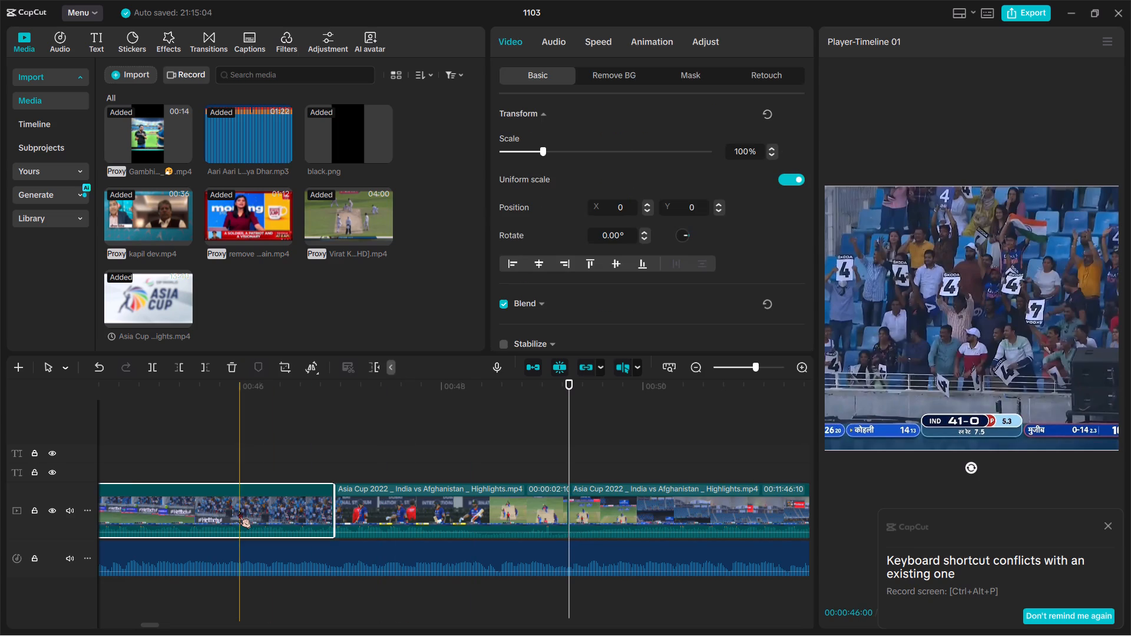
{"action": "key", "text": "BackSpace"}
Play back the new cuts from the 41-0 shot through the 45-0 shot to check their flow and timing.
{"action": "scroll", "coordinate": [239, 511], "scroll_direction": "right", "scroll_amount": 1}
{"action": "key", "text": "space"}
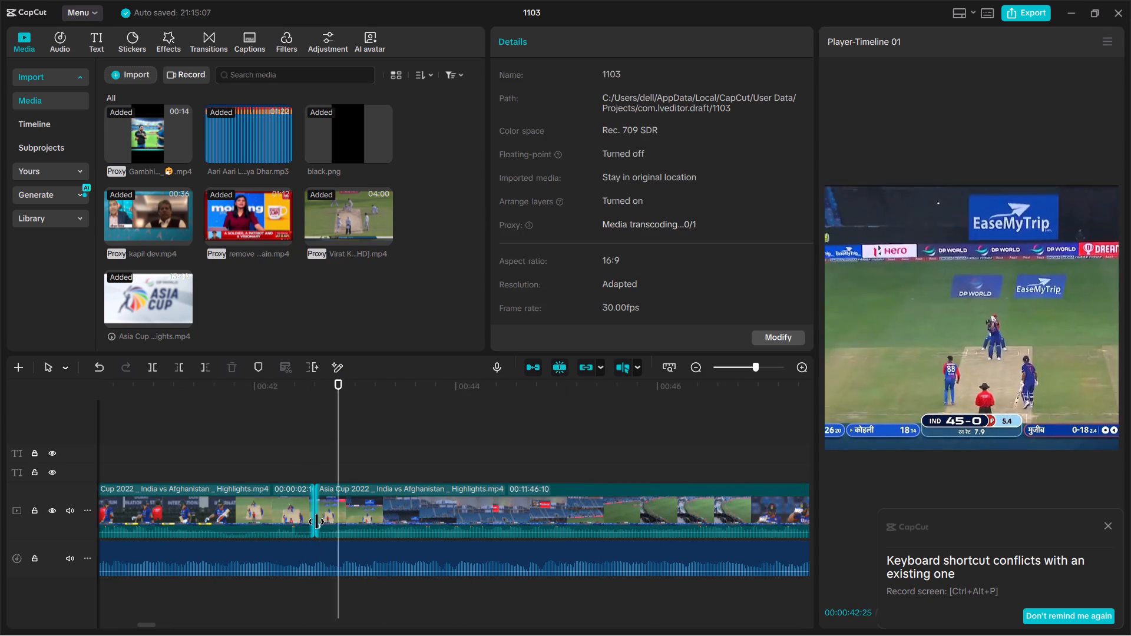
{"action": "key", "text": "space"}
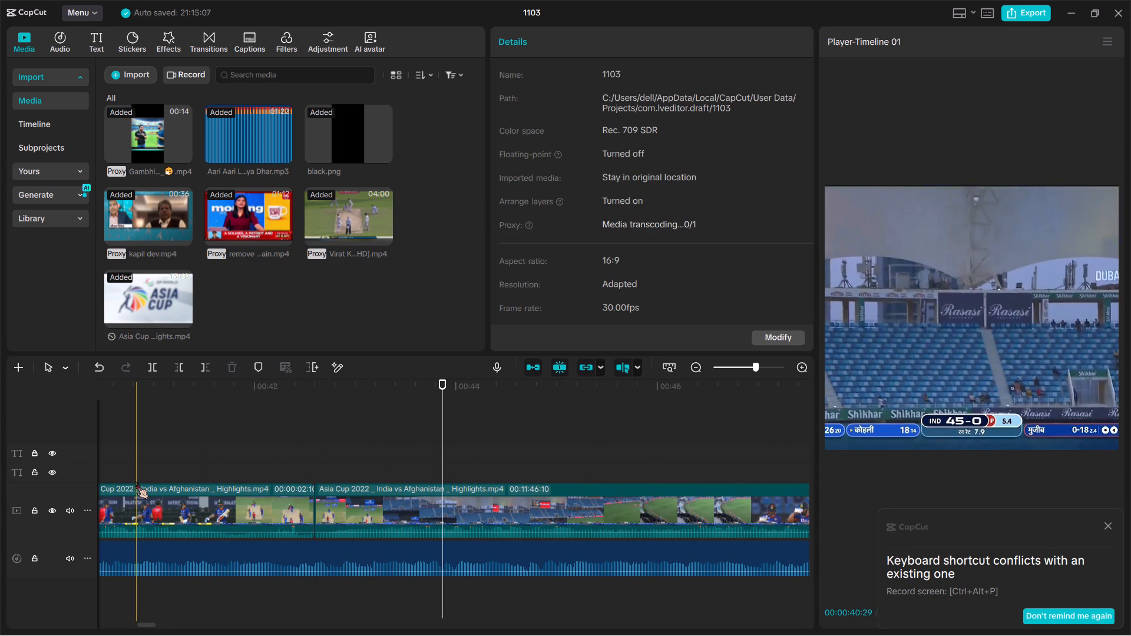
{"action": "key", "text": "space"}
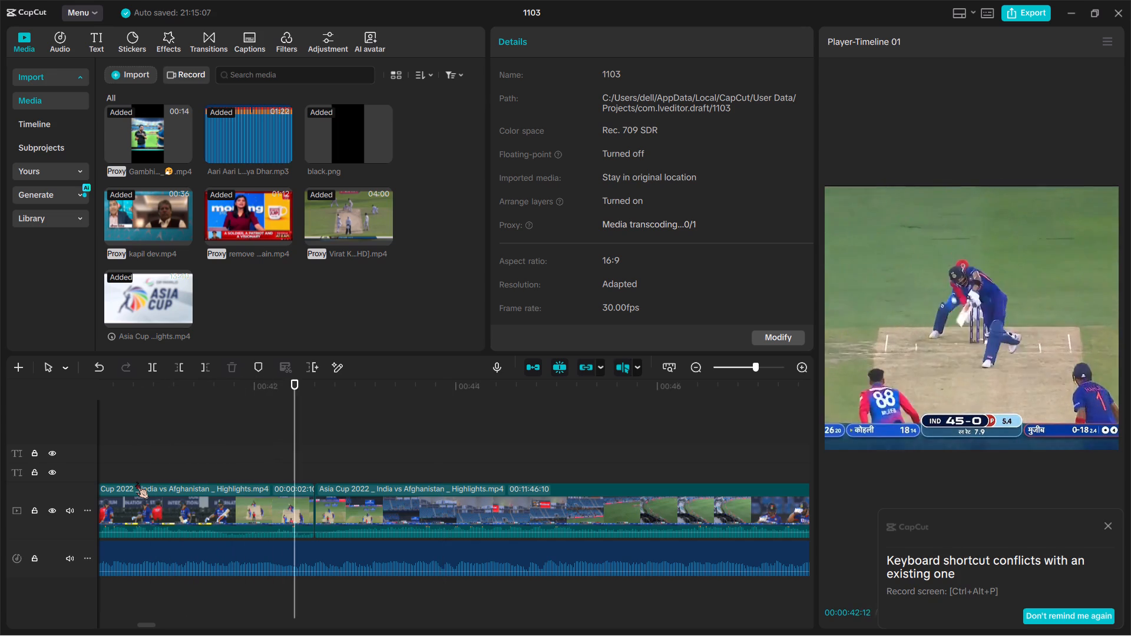
{"action": "key", "text": "space"}
{"action": "key", "text": "space"}
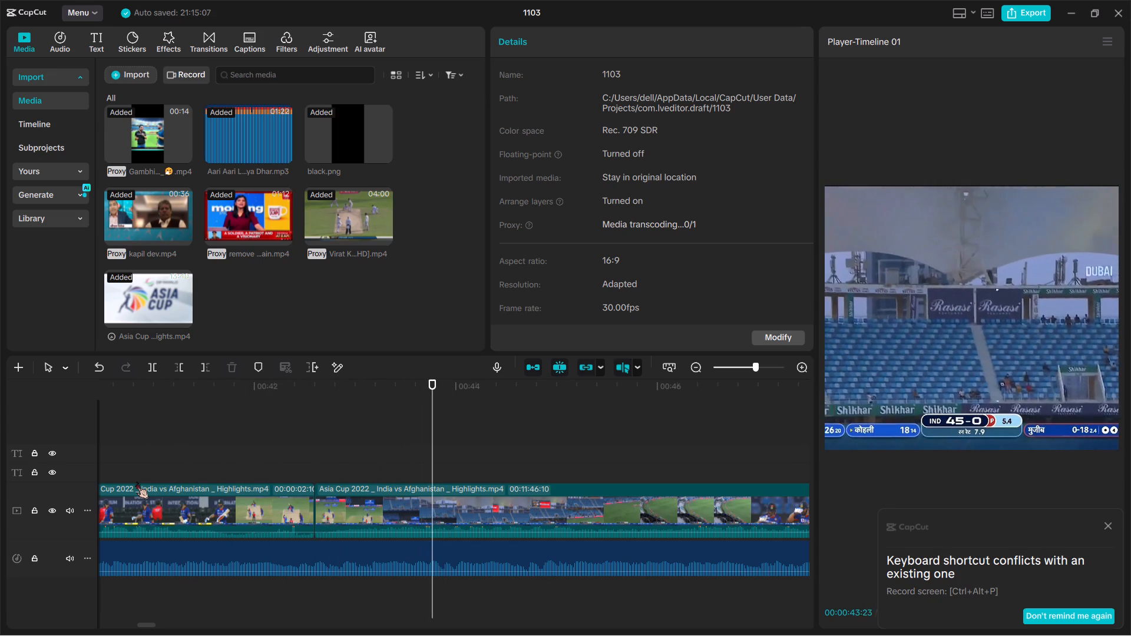
{"action": "key", "text": "space"}
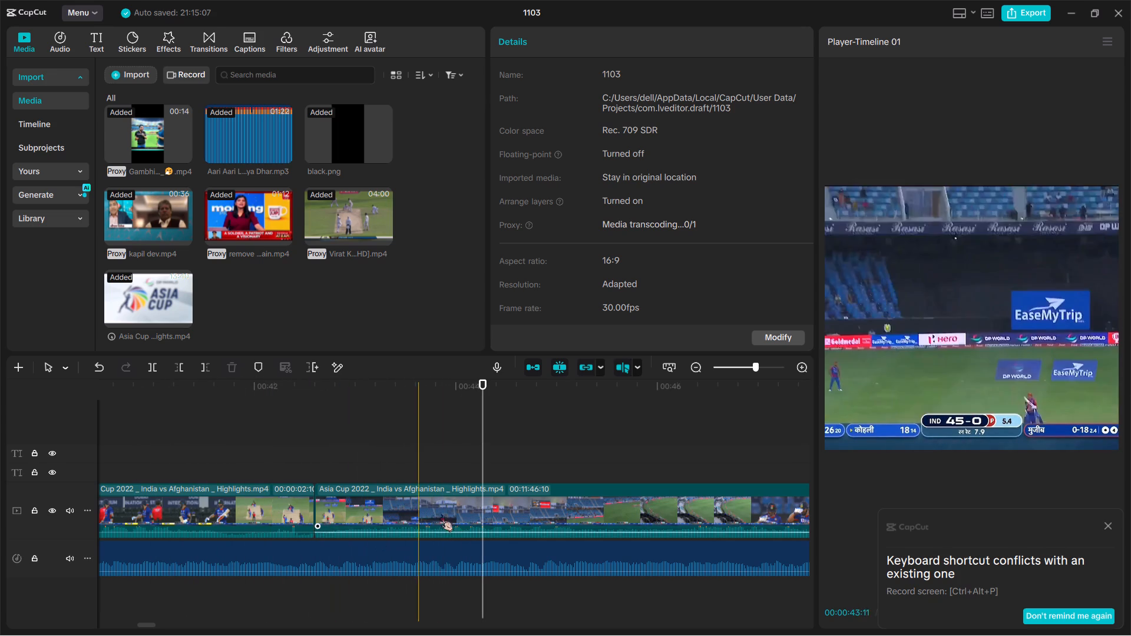
{"action": "scroll", "coordinate": [452, 514], "scroll_direction": "left", "scroll_amount": 1}
{"action": "scroll", "coordinate": [585, 635], "scroll_direction": "right", "scroll_amount": 1}
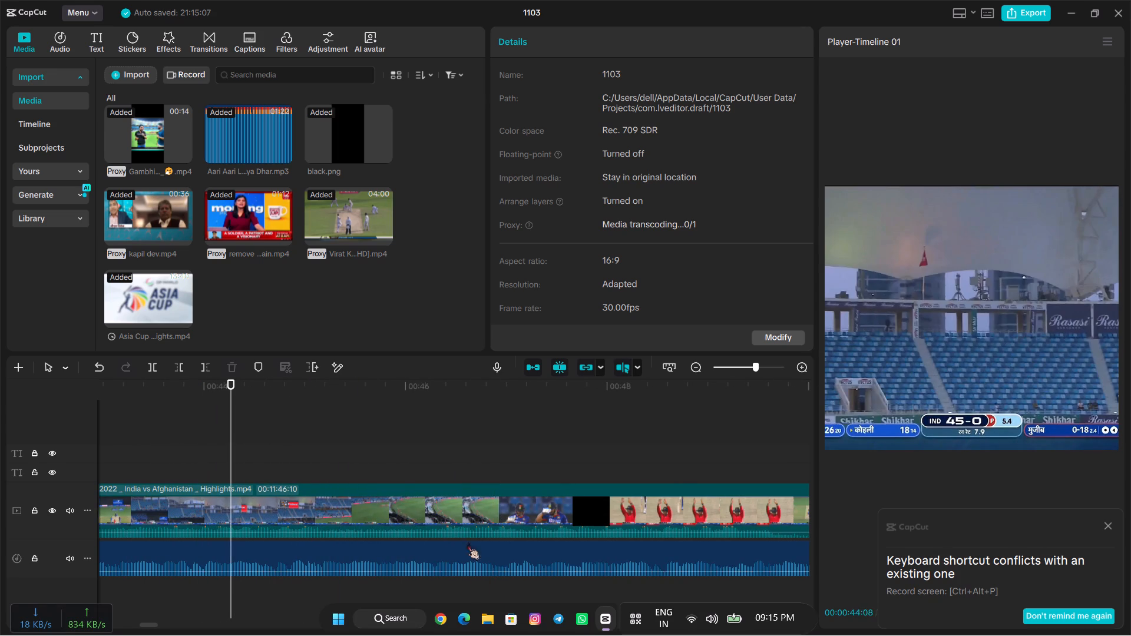
{"action": "scroll", "coordinate": [404, 545], "scroll_direction": "right", "scroll_amount": 1}
{"action": "key", "text": "space"}
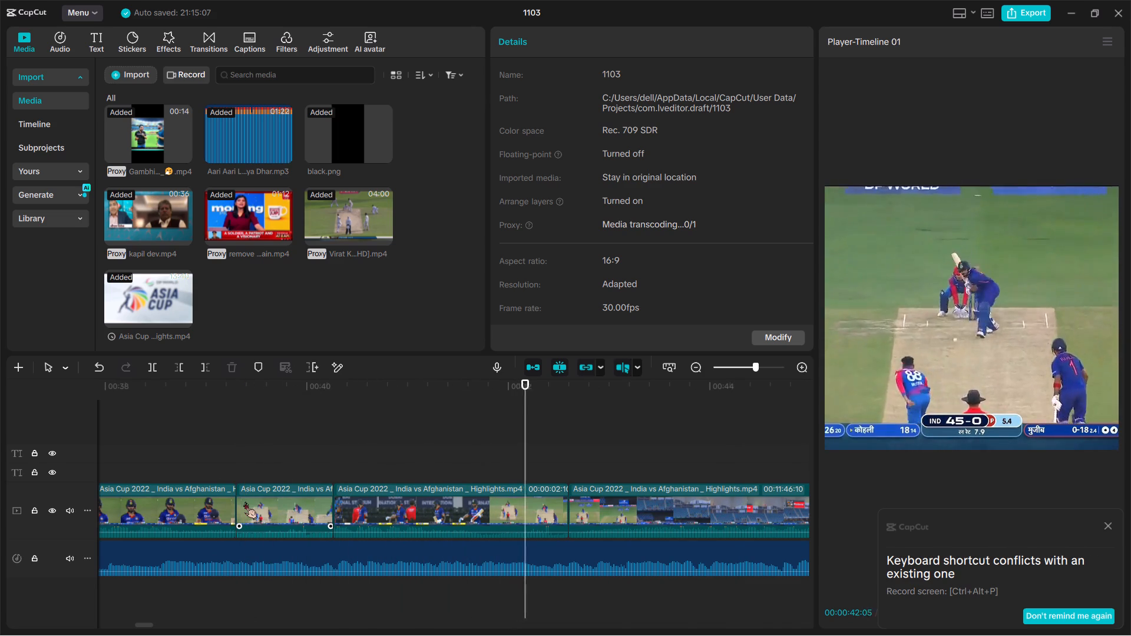
{"action": "key", "text": "space"}
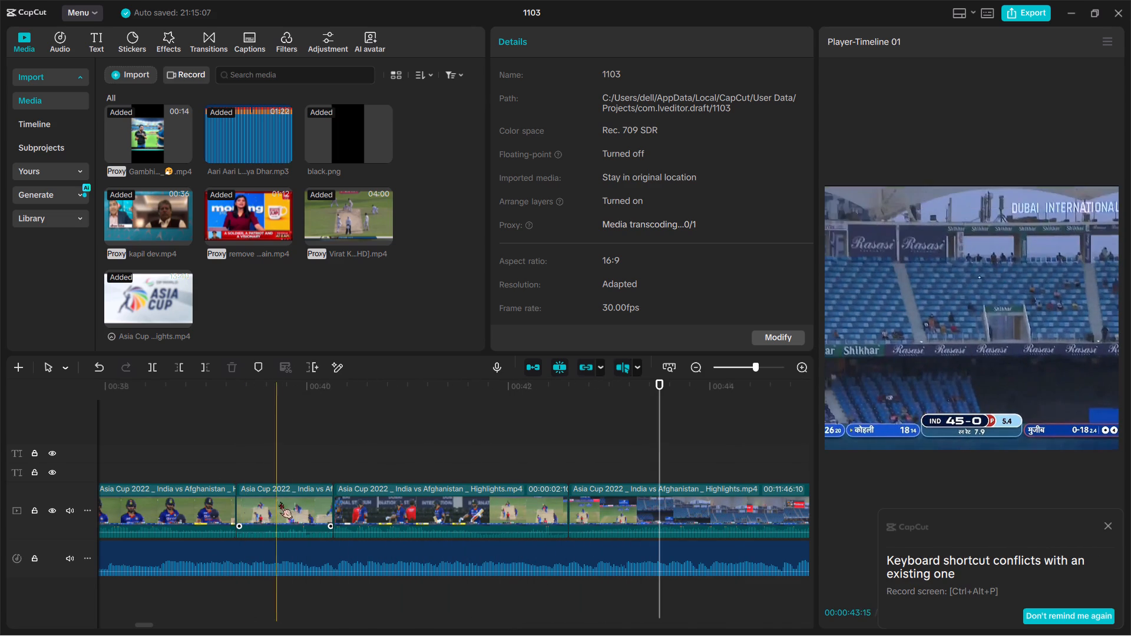
{"action": "key", "text": "space"}
{"action": "key", "text": "space"}
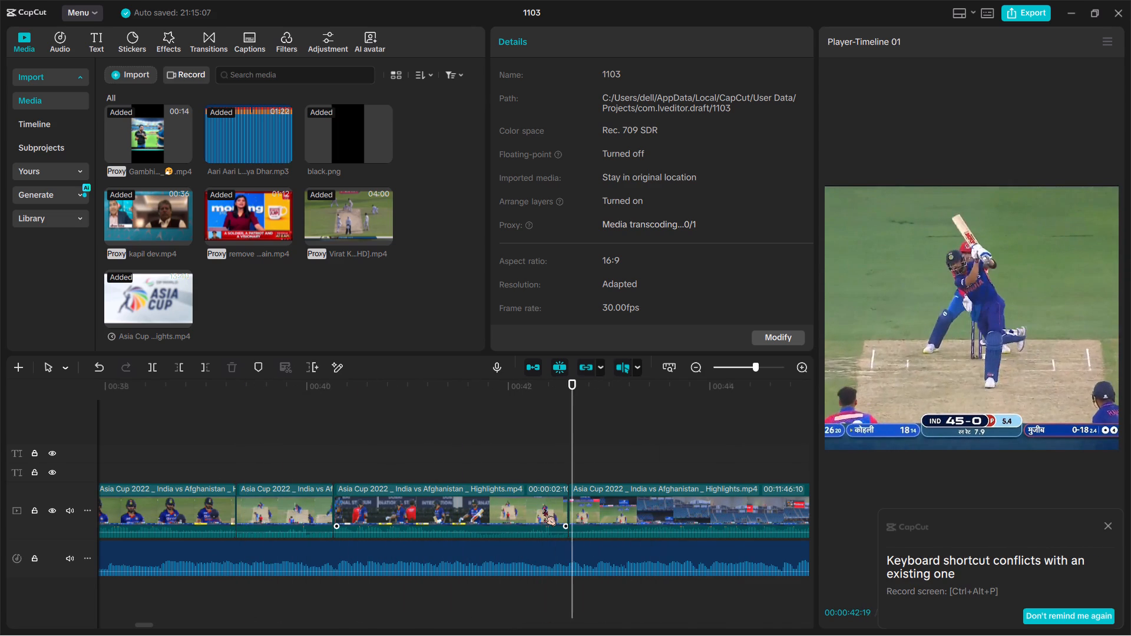
Split the highlights at 00:00:46:22, just before Kohli's helmet close-up, and delete the footage between the 45-0 shot and that point.
{"action": "scroll", "coordinate": [544, 509], "scroll_direction": "left", "scroll_amount": 1}
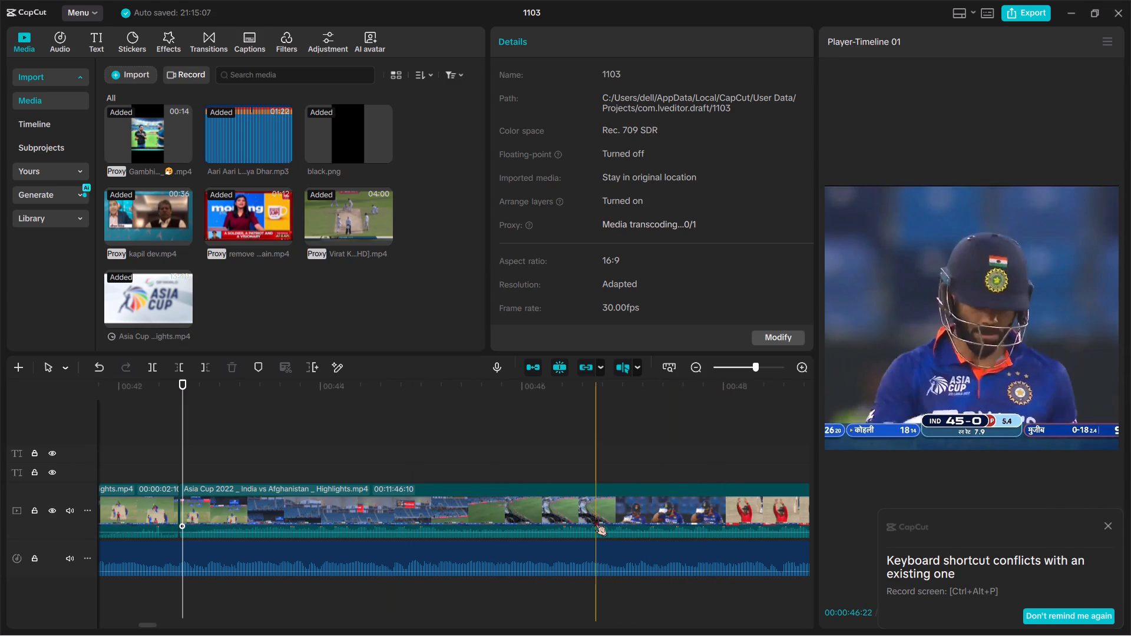
{"action": "key", "text": "ctrl+b"}
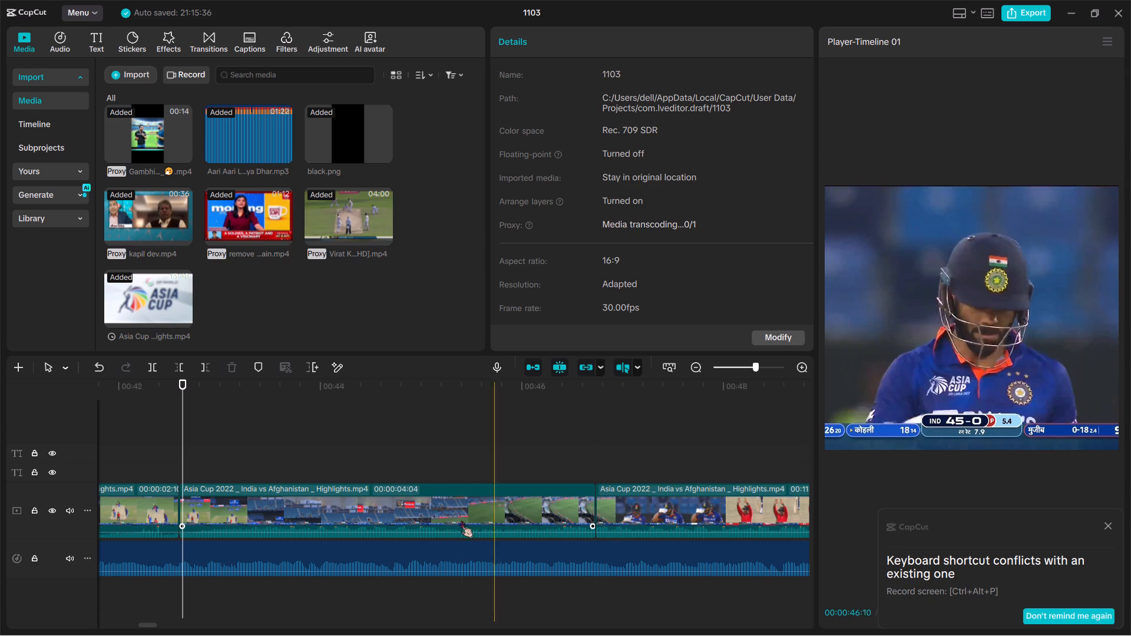
{"action": "left_click", "coordinate": [424, 524]}
{"action": "key", "text": "BackSpace"}
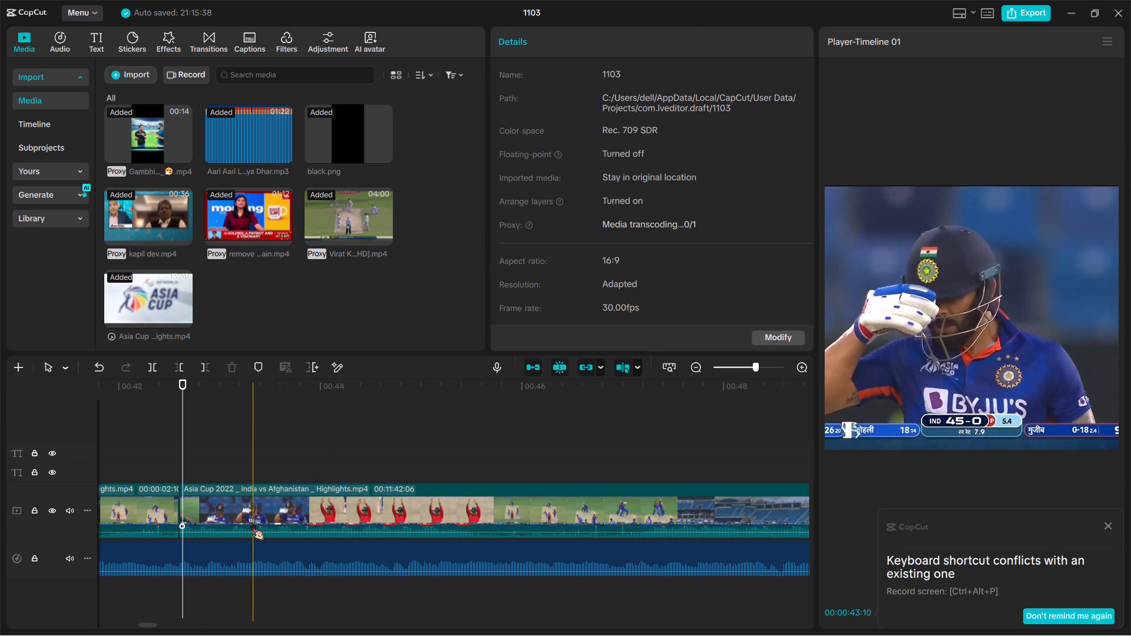
Split the highlights at 00:00:43:10 and 00:00:54:05, and delete the footage between Kohli's close-up and the 63-0 delivery.
{"action": "key", "text": "ctrl+b"}
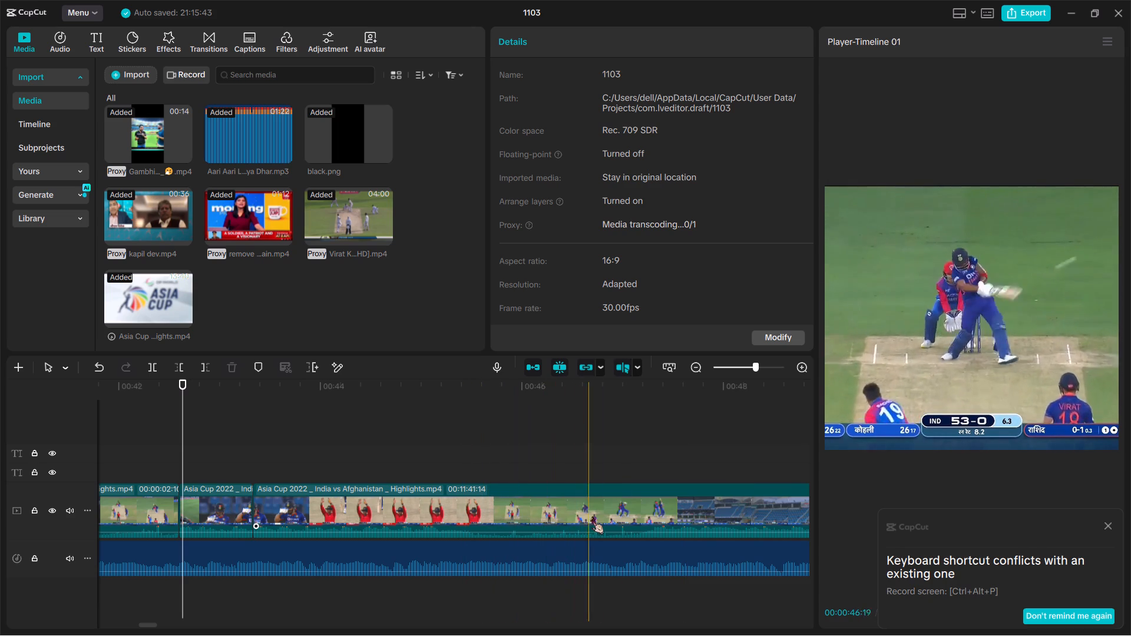
{"action": "scroll", "coordinate": [646, 525], "scroll_direction": "left", "scroll_amount": 1}
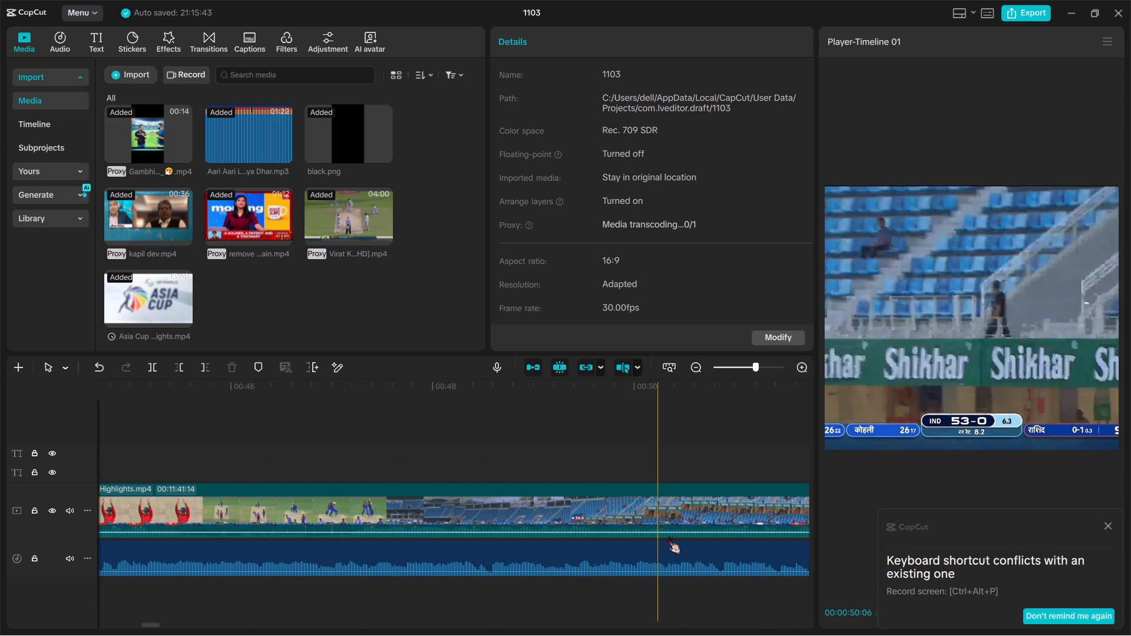
{"action": "scroll", "coordinate": [668, 536], "scroll_direction": "left", "scroll_amount": 1}
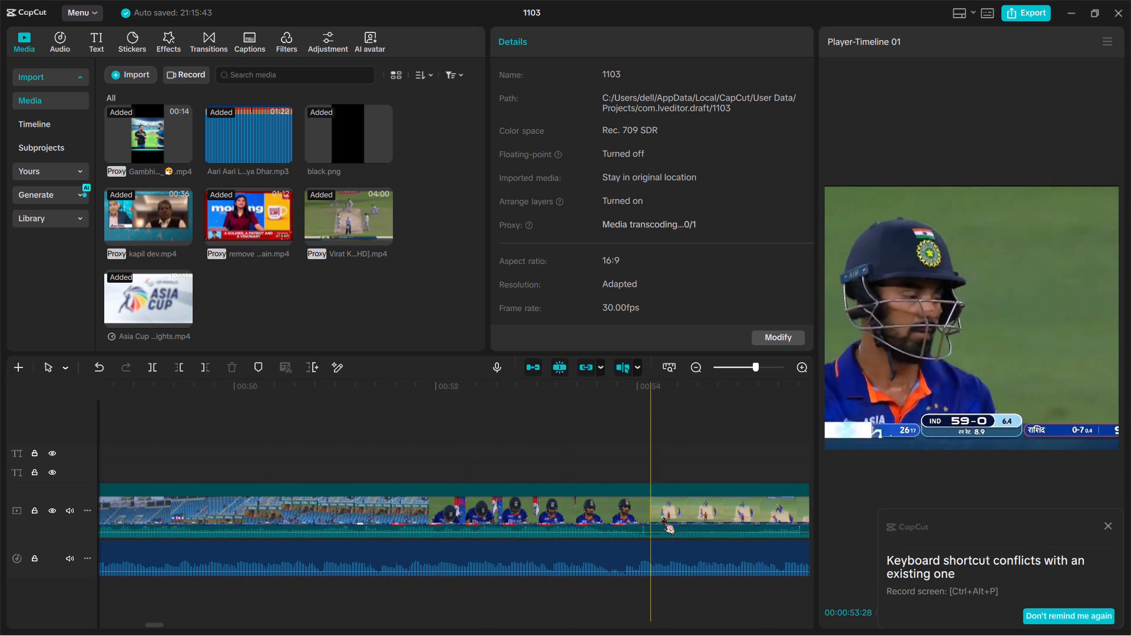
{"action": "scroll", "coordinate": [680, 532], "scroll_direction": "left", "scroll_amount": 1}
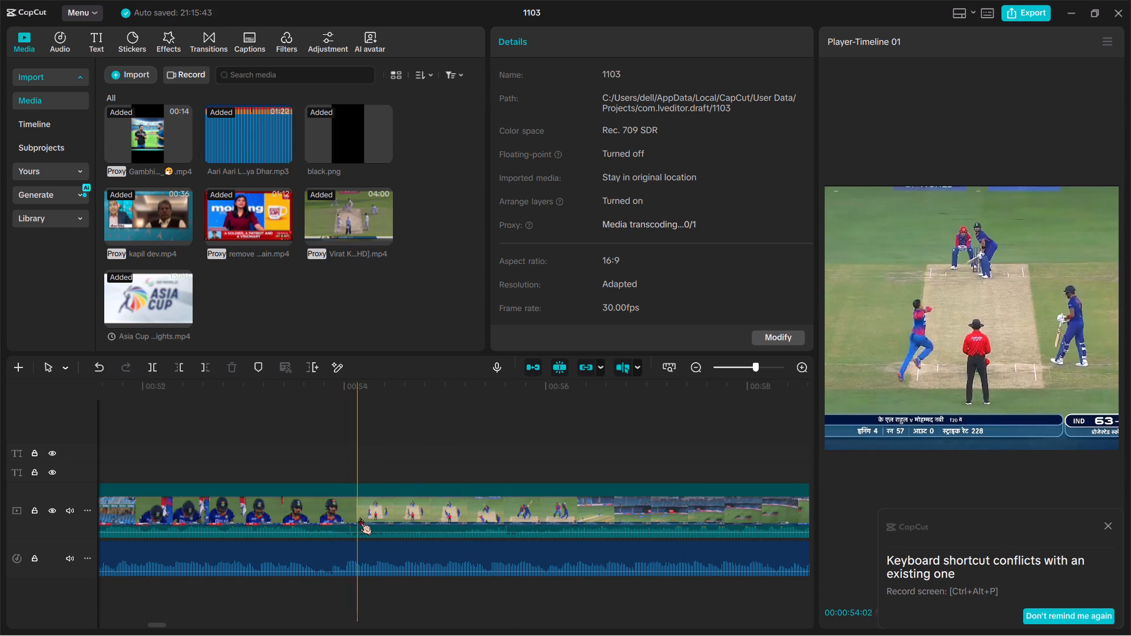
{"action": "key", "text": "ctrl+b"}
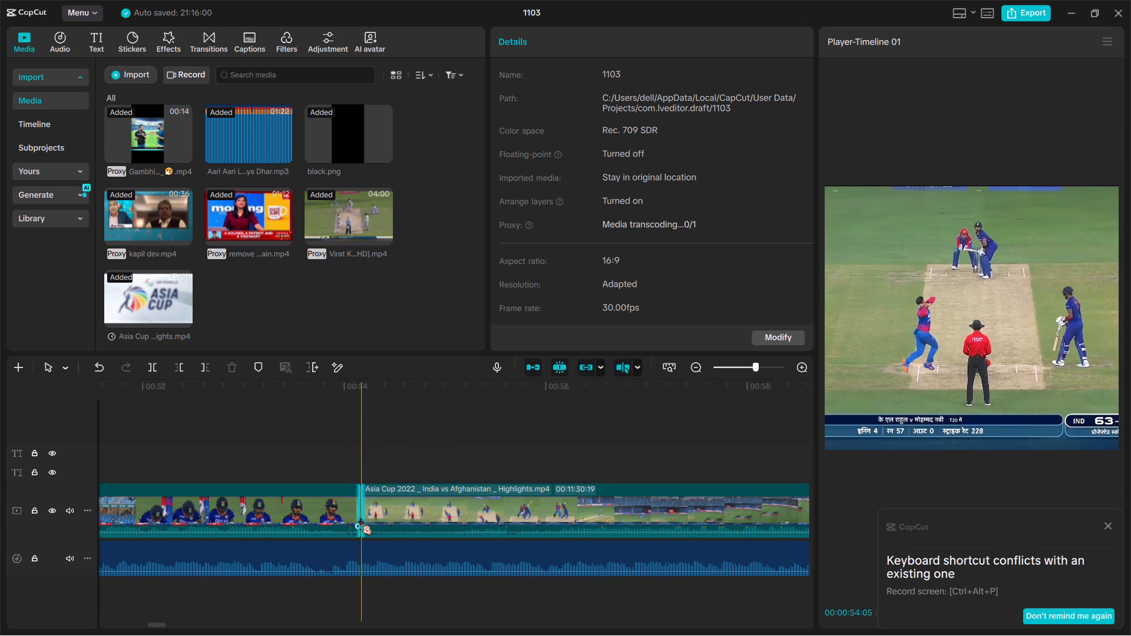
{"action": "left_click", "coordinate": [272, 483]}
{"action": "left_click", "coordinate": [269, 502]}
{"action": "key", "text": "BackSpace"}
Trim off the 63-0 clip's start up to about 00:00:43:29, and split it at 00:00:44:05, just after Kohli plays the shot.
{"action": "scroll", "coordinate": [269, 502], "scroll_direction": "right", "scroll_amount": 1}
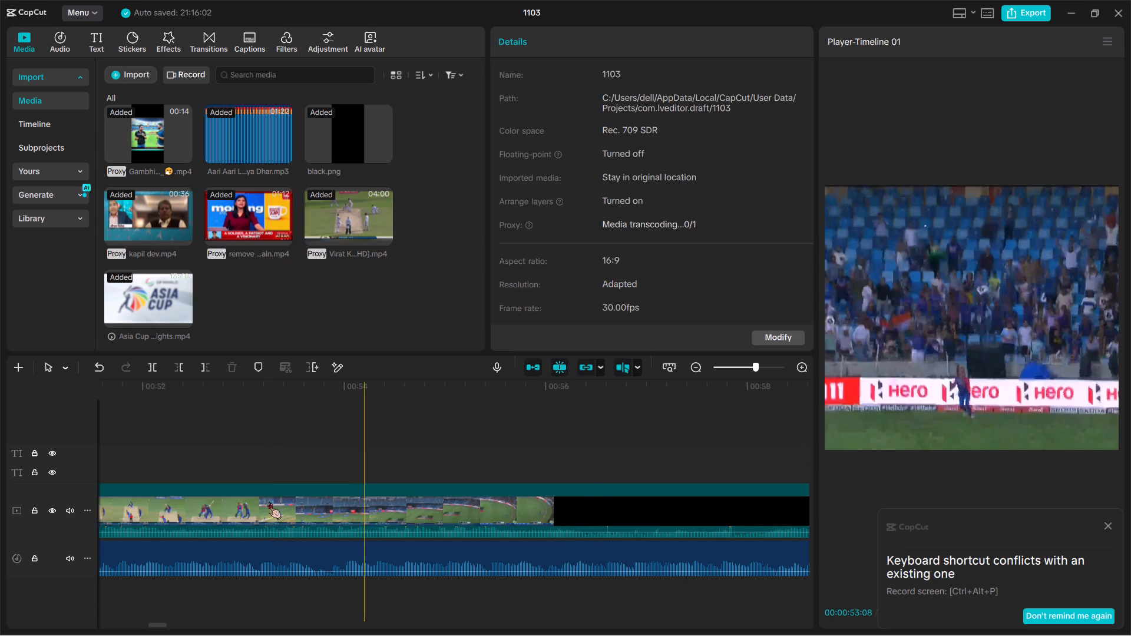
{"action": "scroll", "coordinate": [269, 502], "scroll_direction": "right", "scroll_amount": 1}
{"action": "scroll", "coordinate": [325, 506], "scroll_direction": "right", "scroll_amount": 1}
{"action": "scroll", "coordinate": [325, 506], "scroll_direction": "down", "scroll_amount": 3, "text": "ctrl"}
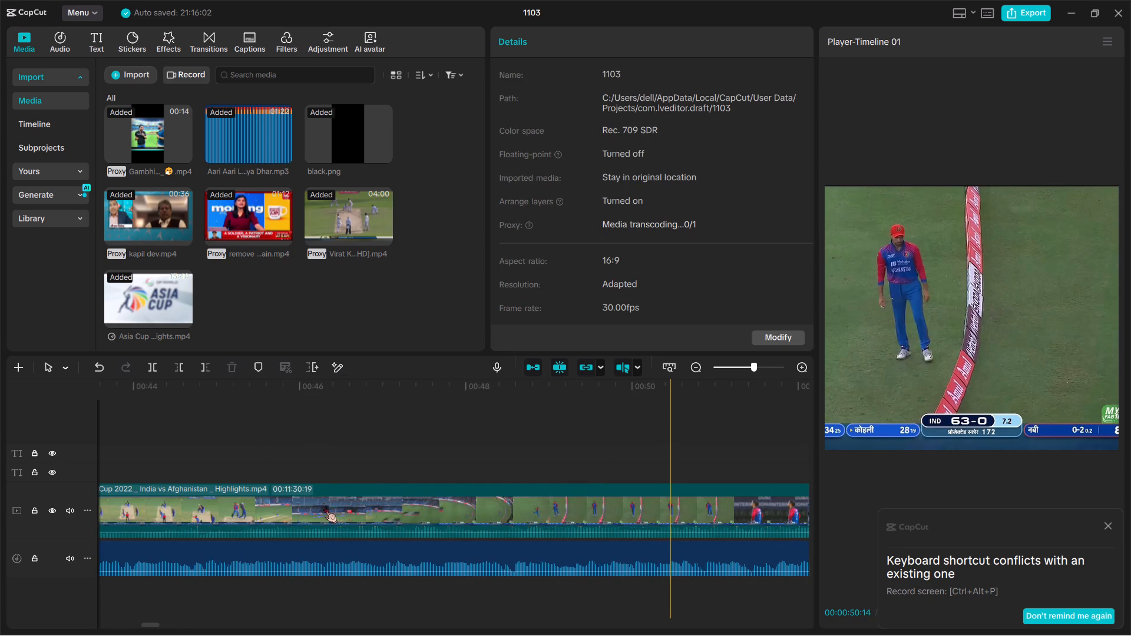
{"action": "scroll", "coordinate": [325, 506], "scroll_direction": "right", "scroll_amount": 1}
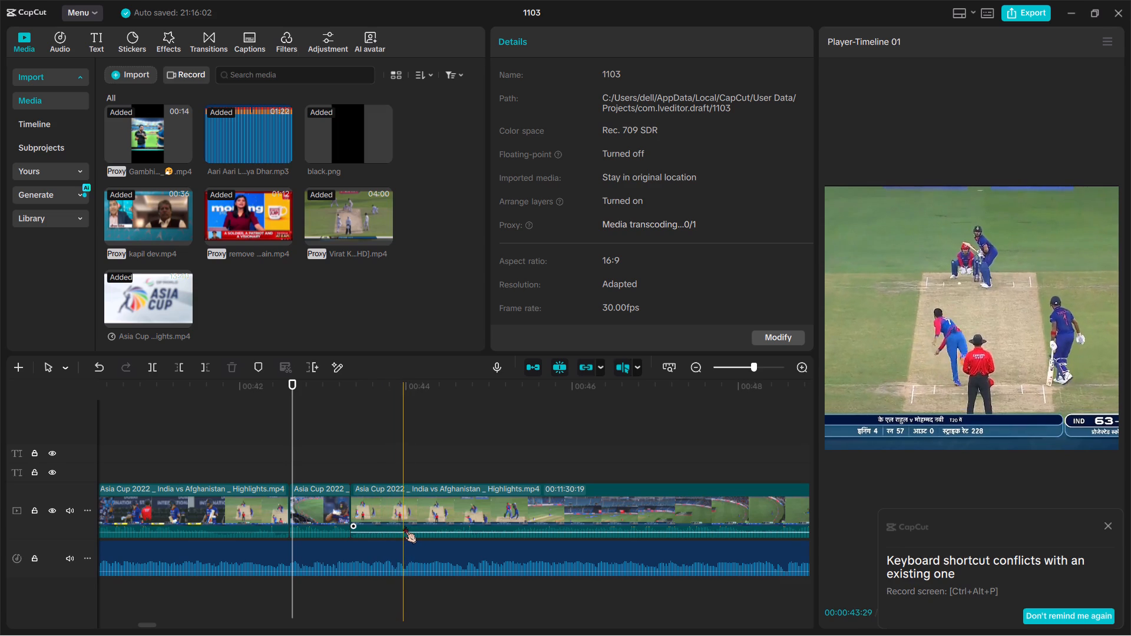
{"action": "key", "text": "q"}
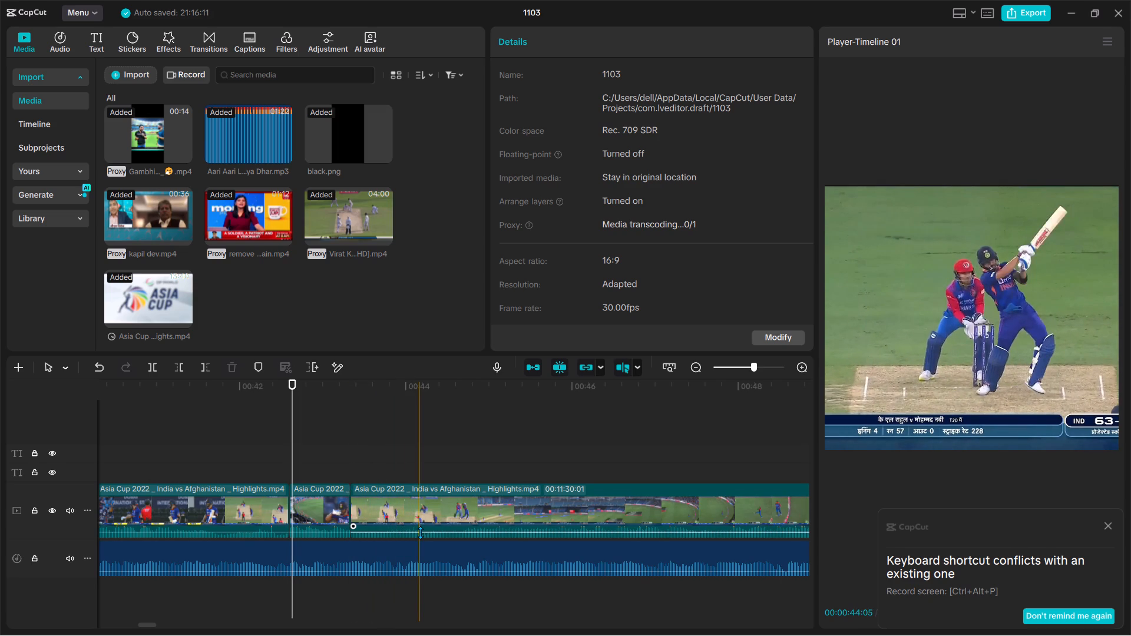
{"action": "key", "text": "ctrl+b"}
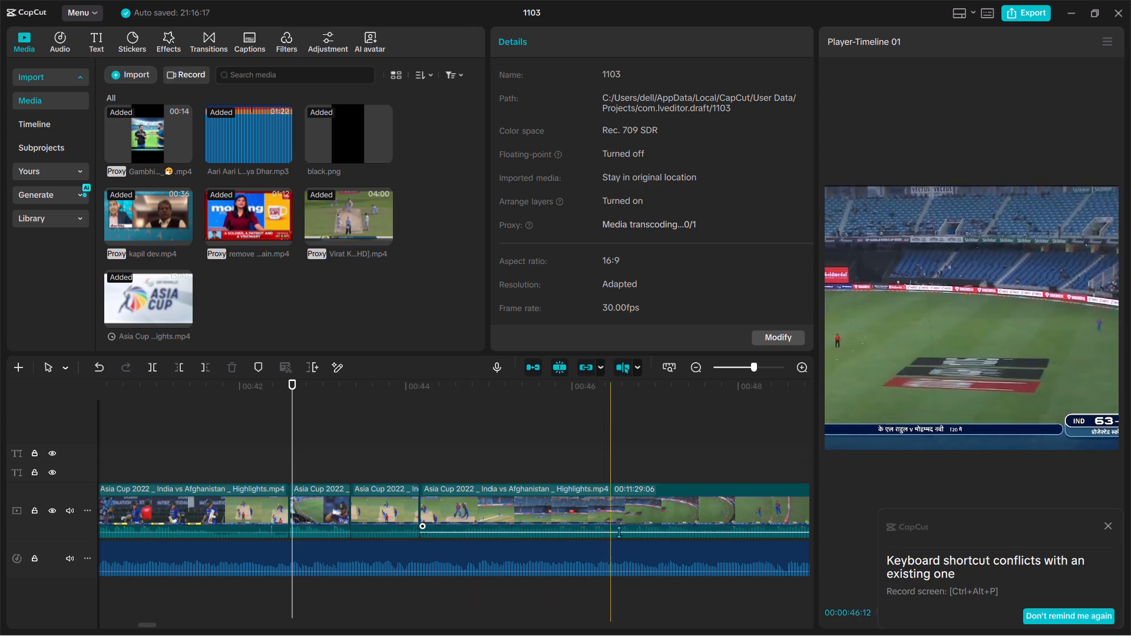
Split the remaining highlights at 00:00:56:12 and 00:00:57:12 to isolate Kohli's shot at 74-0.
{"action": "scroll", "coordinate": [619, 532], "scroll_direction": "left", "scroll_amount": 1}
{"action": "scroll", "coordinate": [705, 534], "scroll_direction": "left", "scroll_amount": 1}
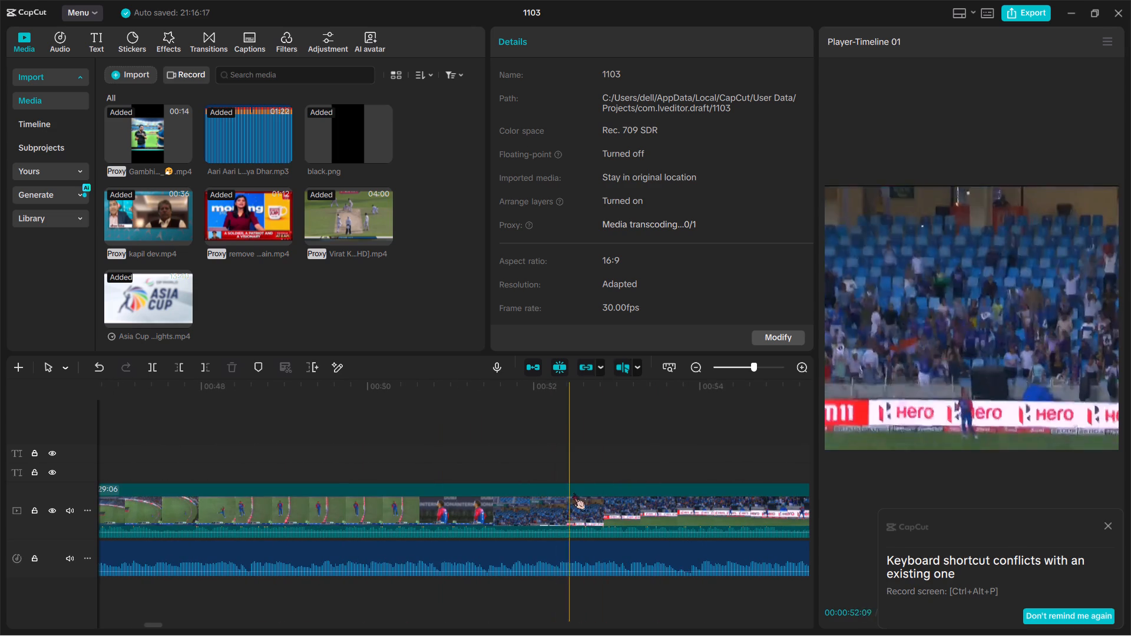
{"action": "scroll", "coordinate": [660, 499], "scroll_direction": "left", "scroll_amount": 2}
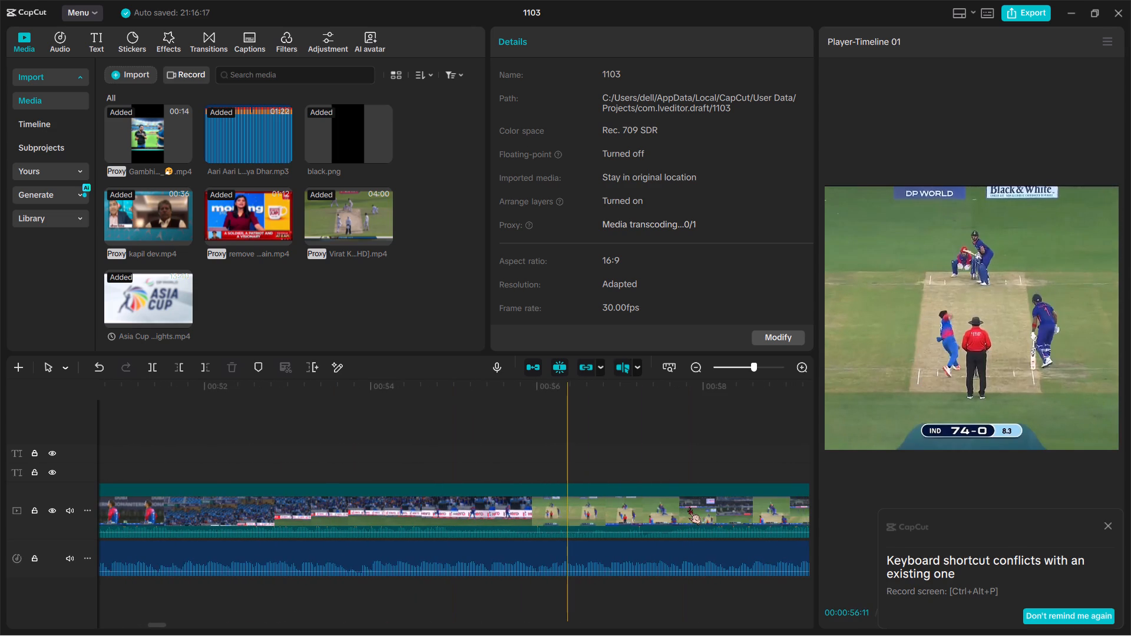
{"action": "scroll", "coordinate": [689, 507], "scroll_direction": "left", "scroll_amount": 1}
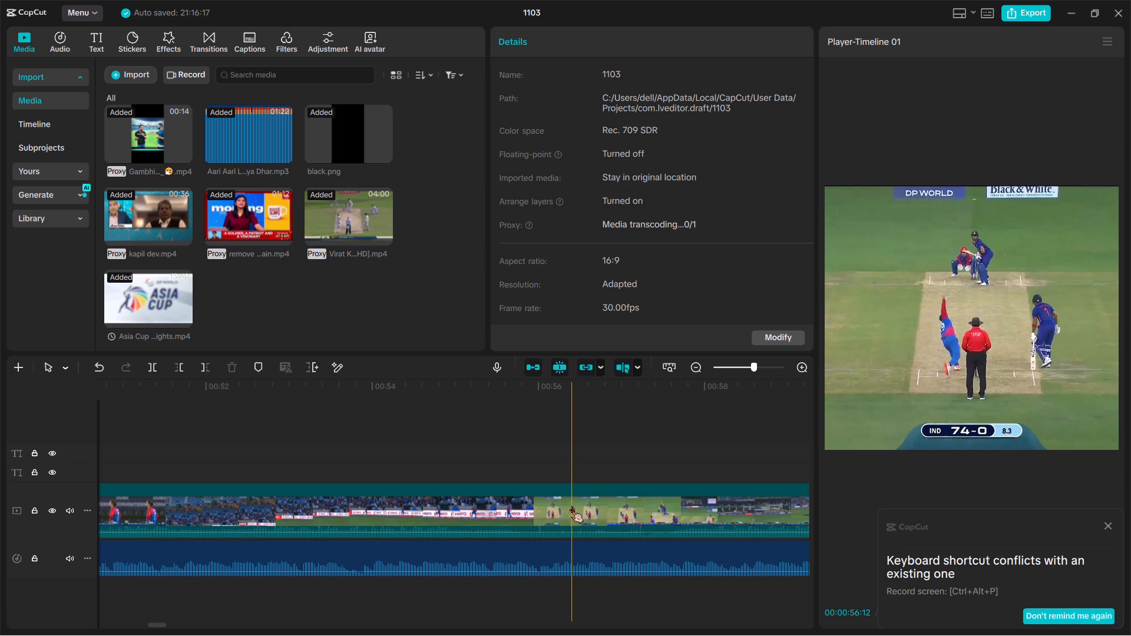
{"action": "key", "text": "ctrl+b"}
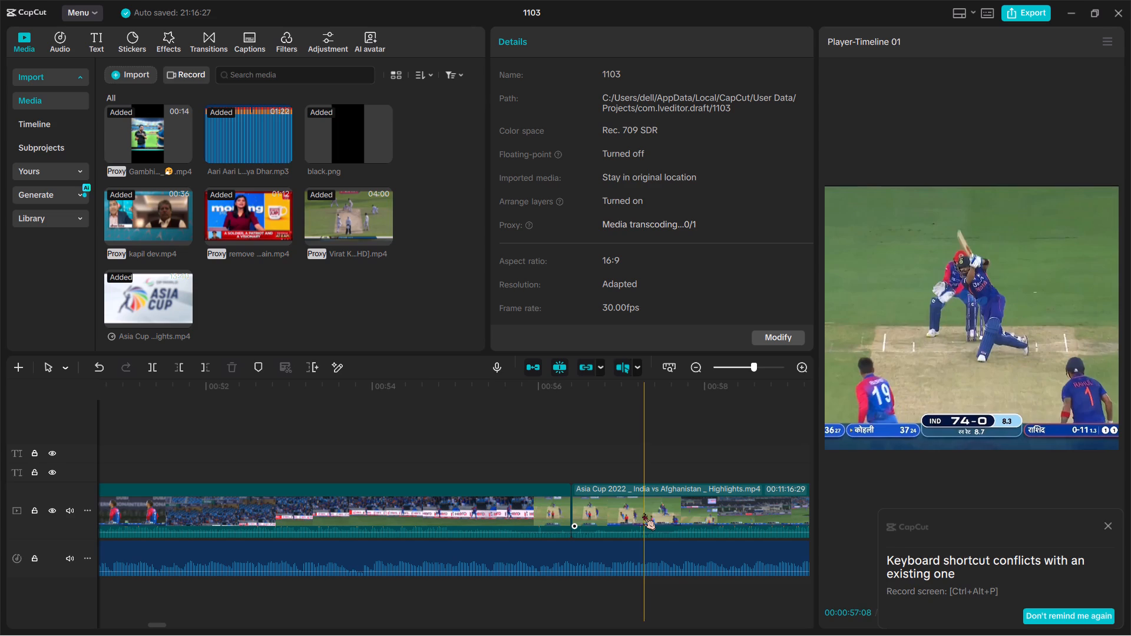
{"action": "key", "text": "ctrl+b"}
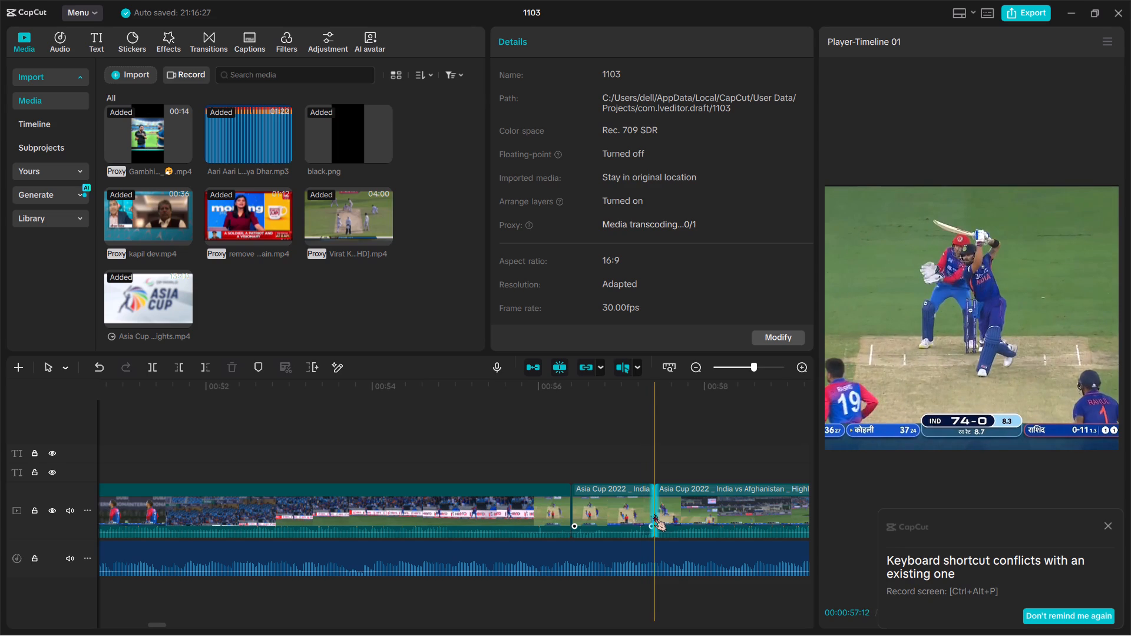
Delete the footage between the 63-0 shot and Kohli's isolated shot at 74-0.
{"action": "left_click", "coordinate": [476, 518]}
{"action": "key", "text": "BackSpace"}
Split the highlights at 00:00:50:18 and 00:00:51:09 around Kohli's shot at 88-0, and delete the footage between the 74-0 shot and it.
{"action": "scroll", "coordinate": [476, 518], "scroll_direction": "right", "scroll_amount": 1}
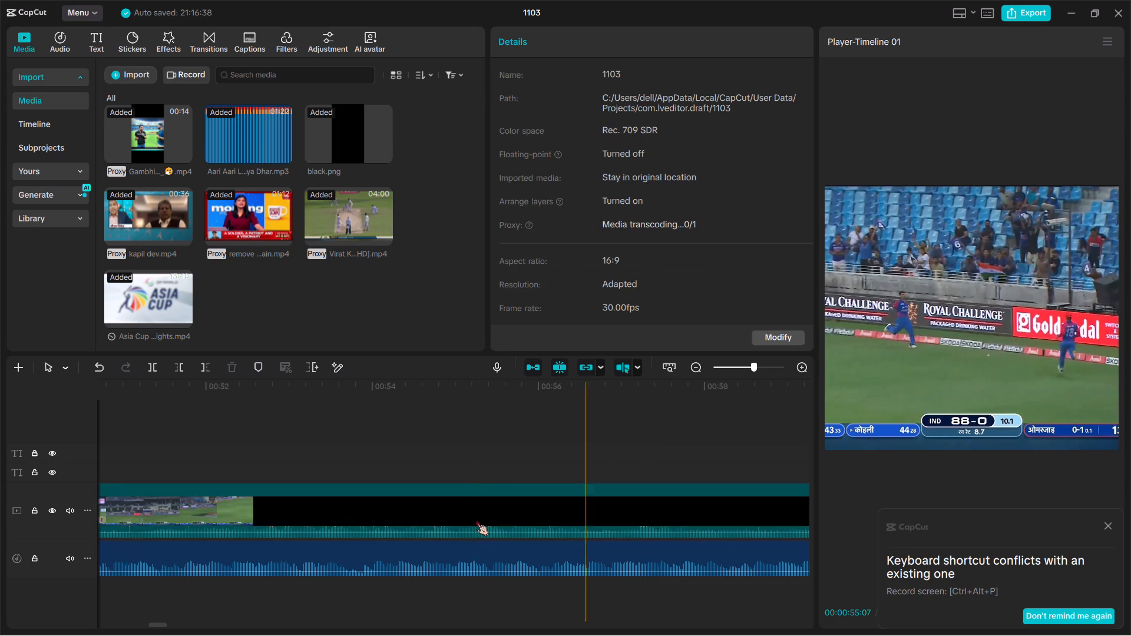
{"action": "scroll", "coordinate": [476, 518], "scroll_direction": "right", "scroll_amount": 2}
{"action": "scroll", "coordinate": [524, 522], "scroll_direction": "left", "scroll_amount": 1}
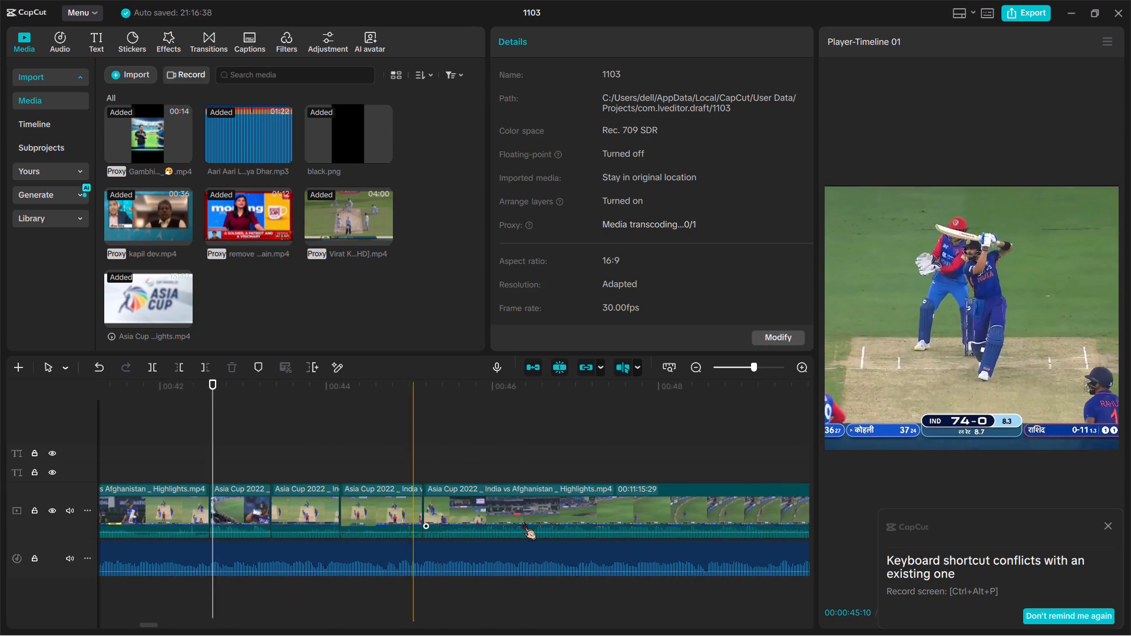
{"action": "scroll", "coordinate": [524, 522], "scroll_direction": "left", "scroll_amount": 1}
{"action": "scroll", "coordinate": [634, 521], "scroll_direction": "left", "scroll_amount": 1}
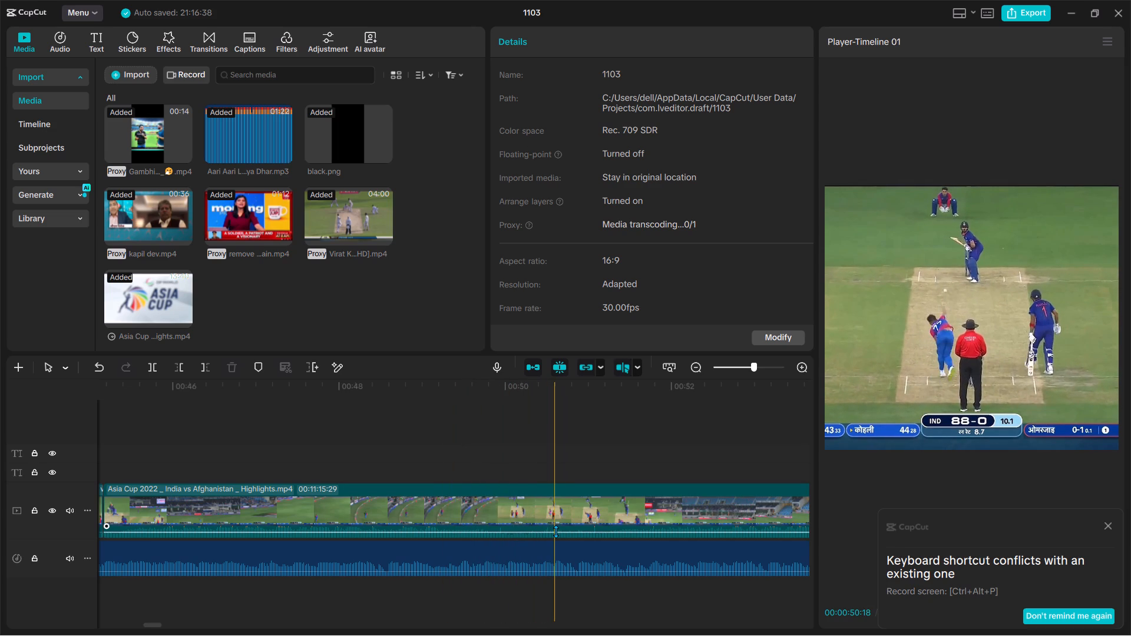
{"action": "key", "text": "ctrl+b"}
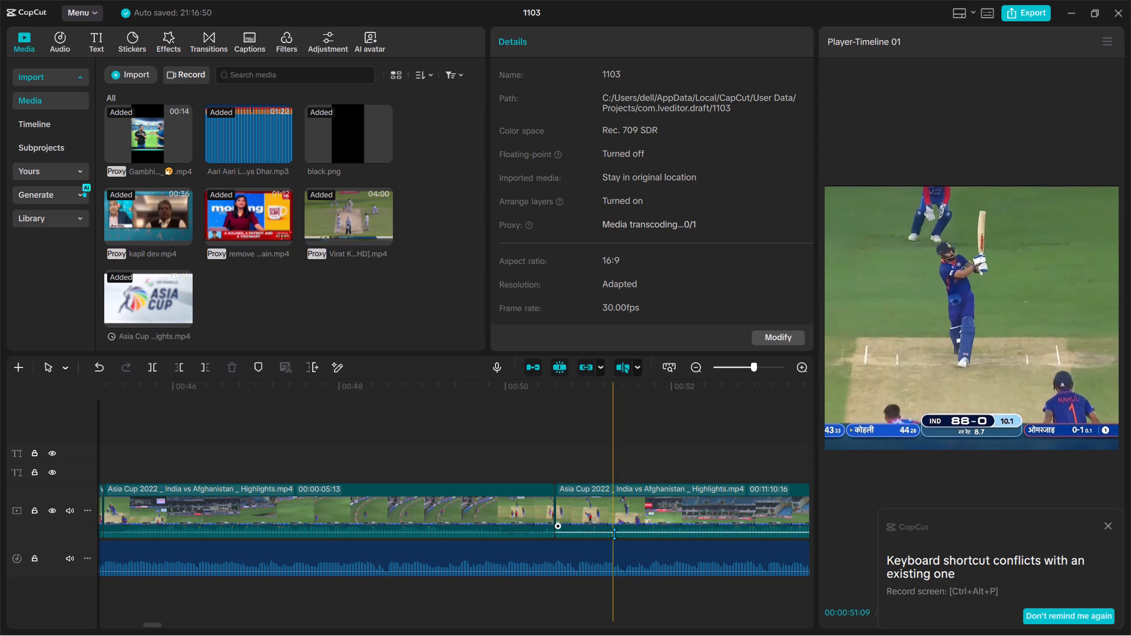
{"action": "key", "text": "ctrl+b"}
{"action": "left_click", "coordinate": [442, 506]}
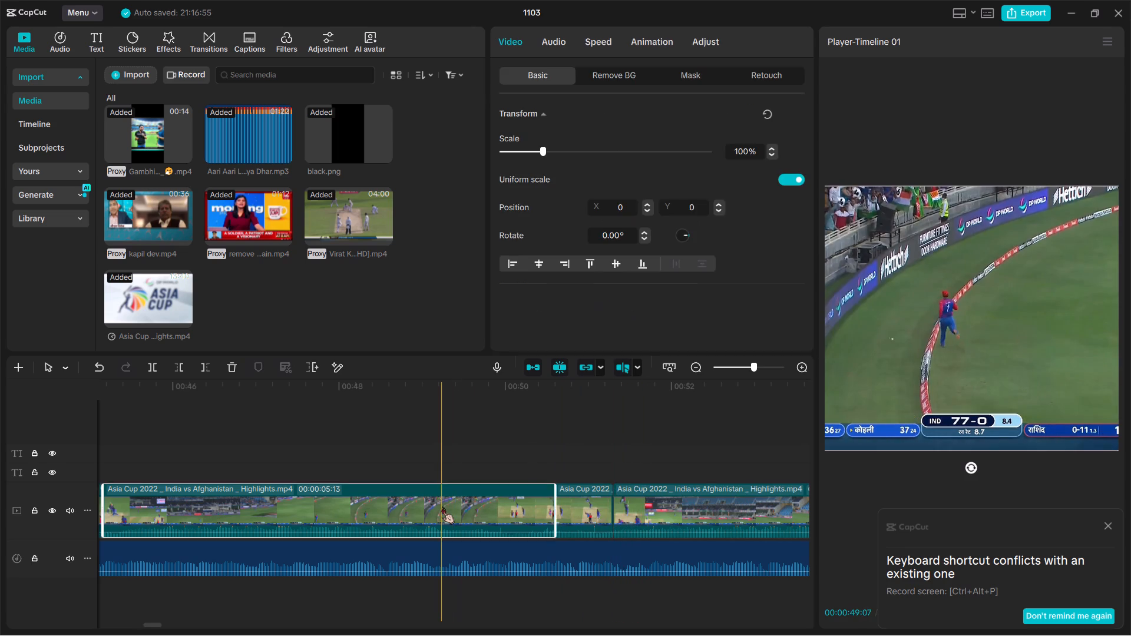
{"action": "key", "text": "BackSpace"}
Split the highlights just before Kohli's 94-0 shot and at 00:00:54:20 just after it to isolate the shot.
{"action": "scroll", "coordinate": [442, 506], "scroll_direction": "right", "scroll_amount": 1}
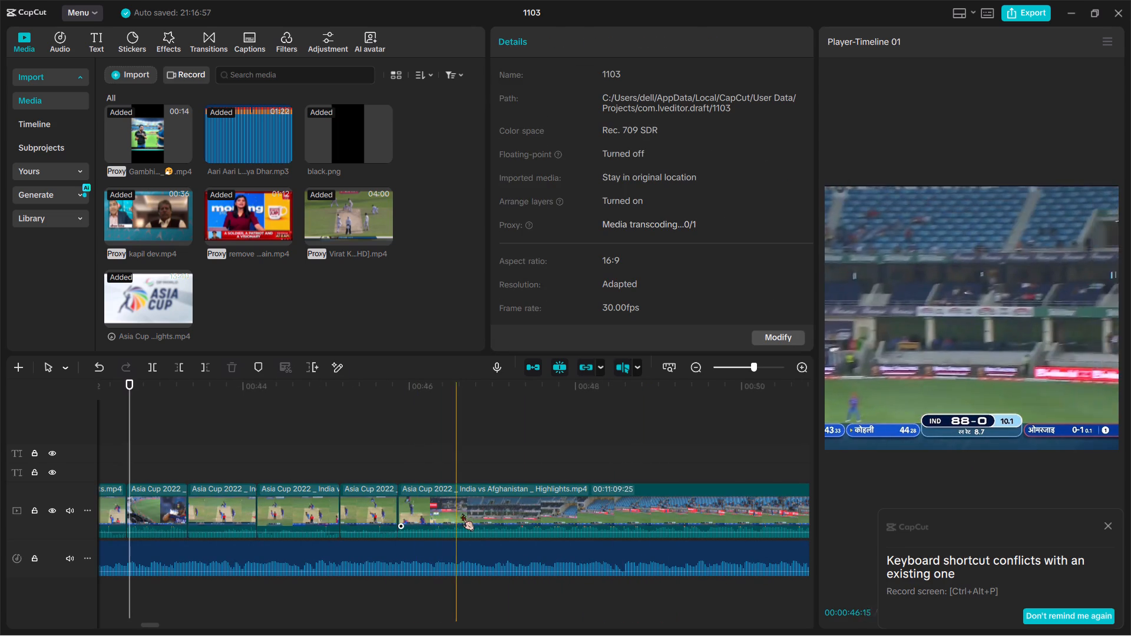
{"action": "scroll", "coordinate": [603, 512], "scroll_direction": "left", "scroll_amount": 1}
{"action": "scroll", "coordinate": [670, 510], "scroll_direction": "left", "scroll_amount": 1}
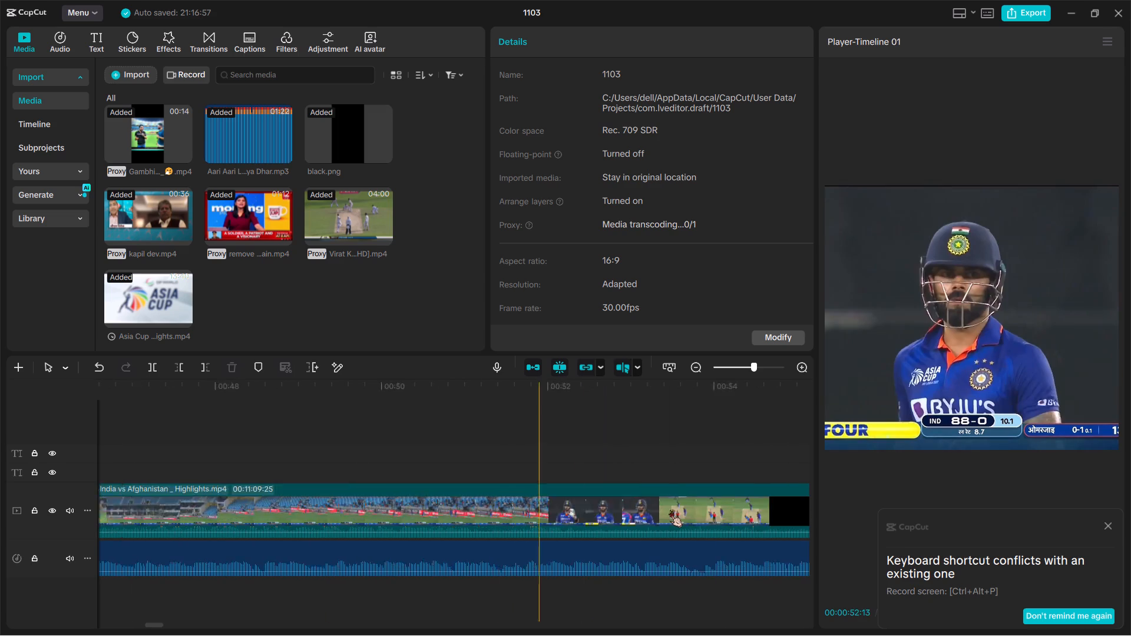
{"action": "scroll", "coordinate": [670, 510], "scroll_direction": "left", "scroll_amount": 1}
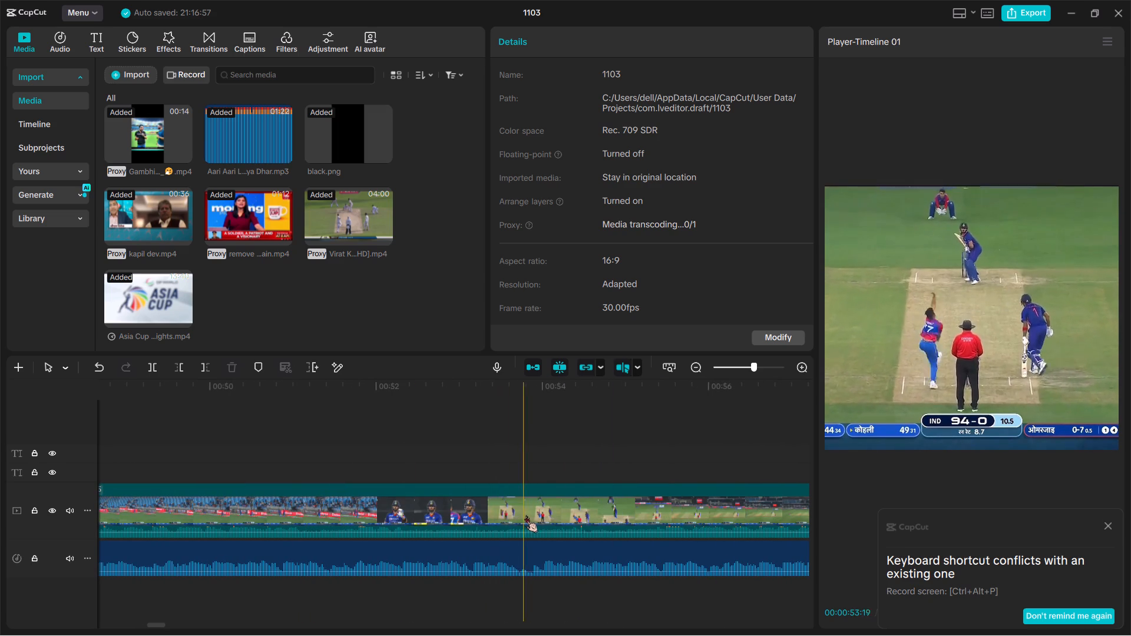
{"action": "key", "text": "ctrl+b"}
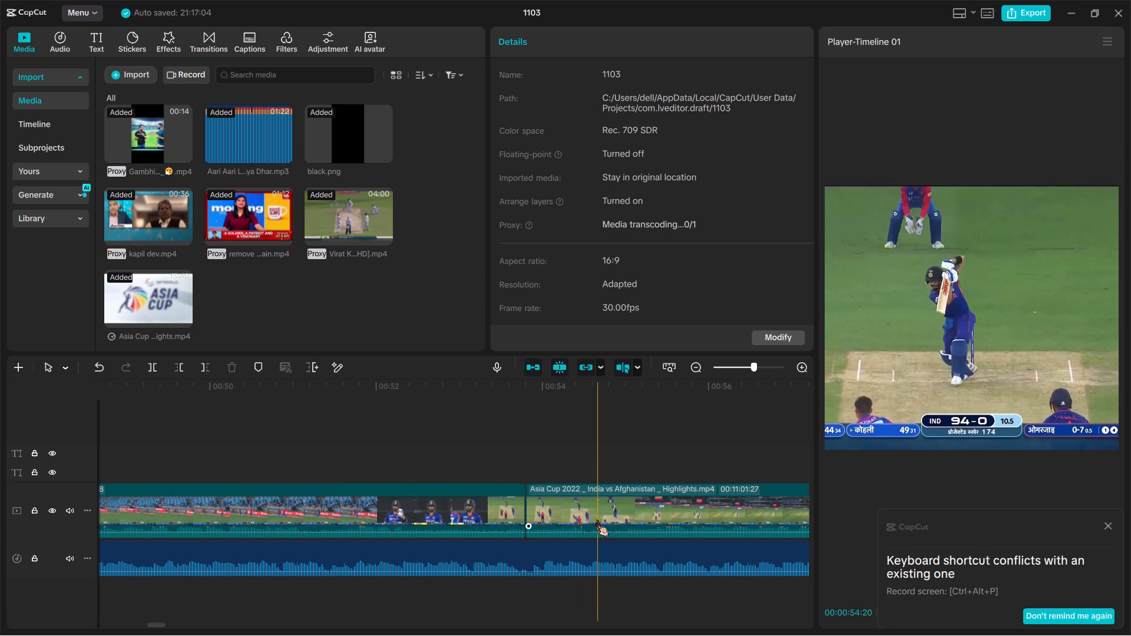
{"action": "key", "text": "ctrl+b"}
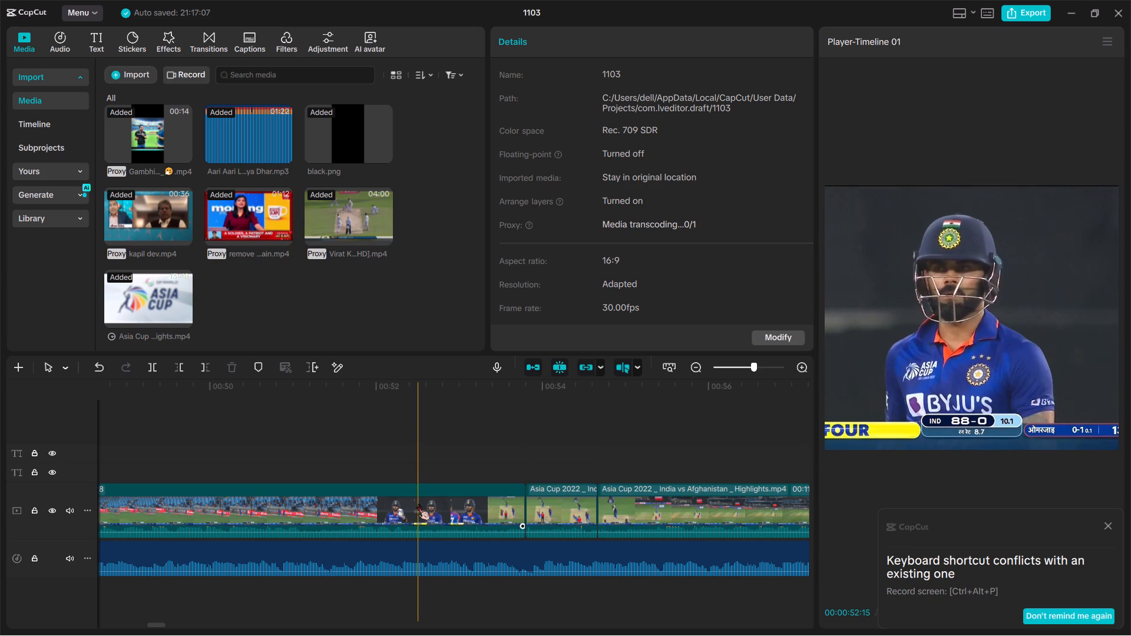
Split at 00:00:52:05 and 00:00:53:00 around Kohli's helmet close-up, and delete the footage on both sides of it between the 88-0 and 94-0 shots.
{"action": "left_click", "coordinate": [418, 503]}
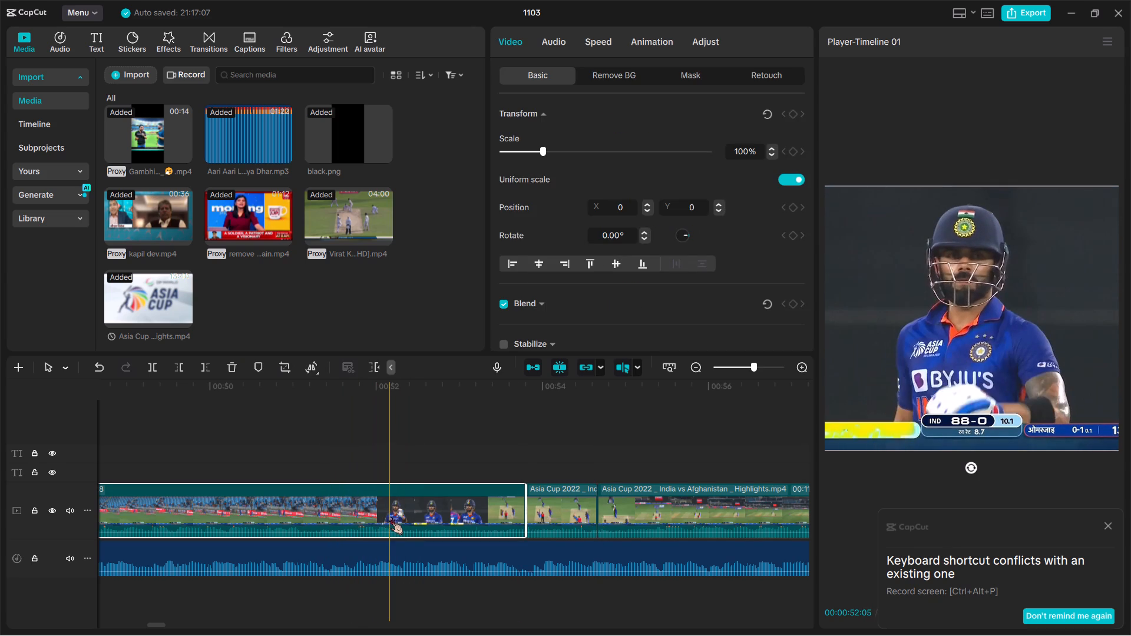
{"action": "key", "text": "ctrl+b"}
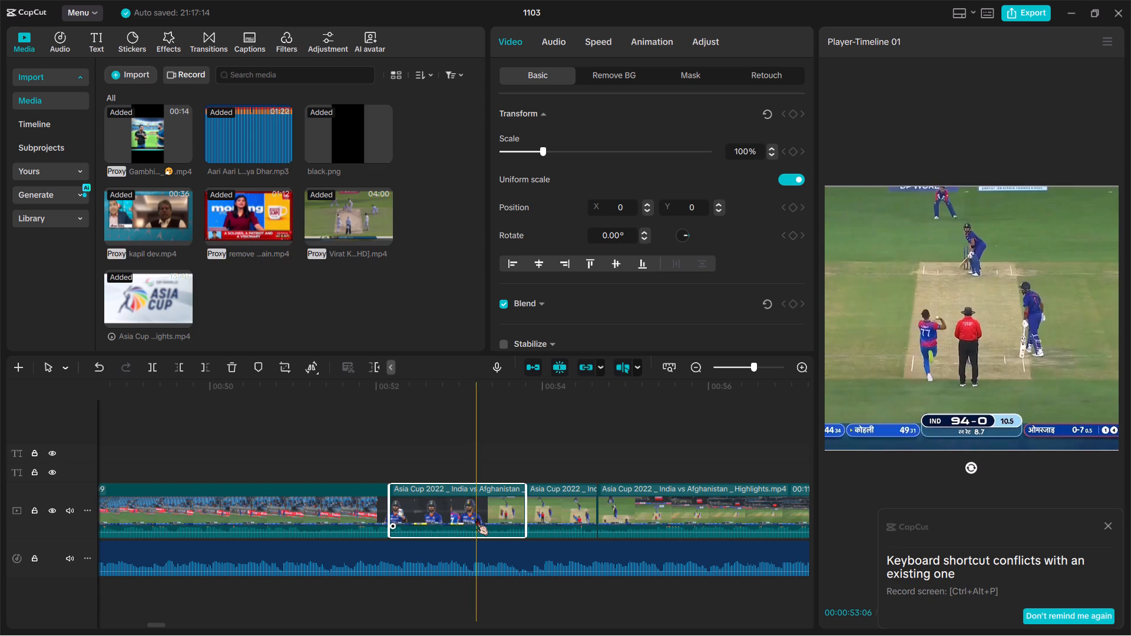
{"action": "key", "text": "ctrl+b"}
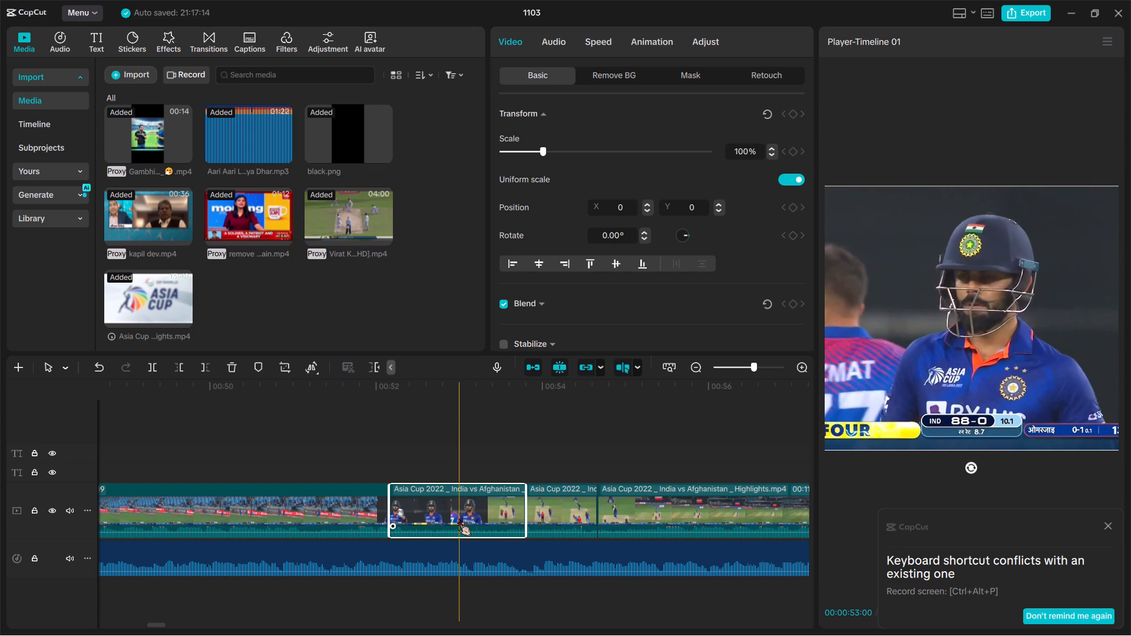
{"action": "left_click", "coordinate": [481, 520]}
{"action": "key", "text": "BackSpace"}
{"action": "left_click", "coordinate": [310, 518]}
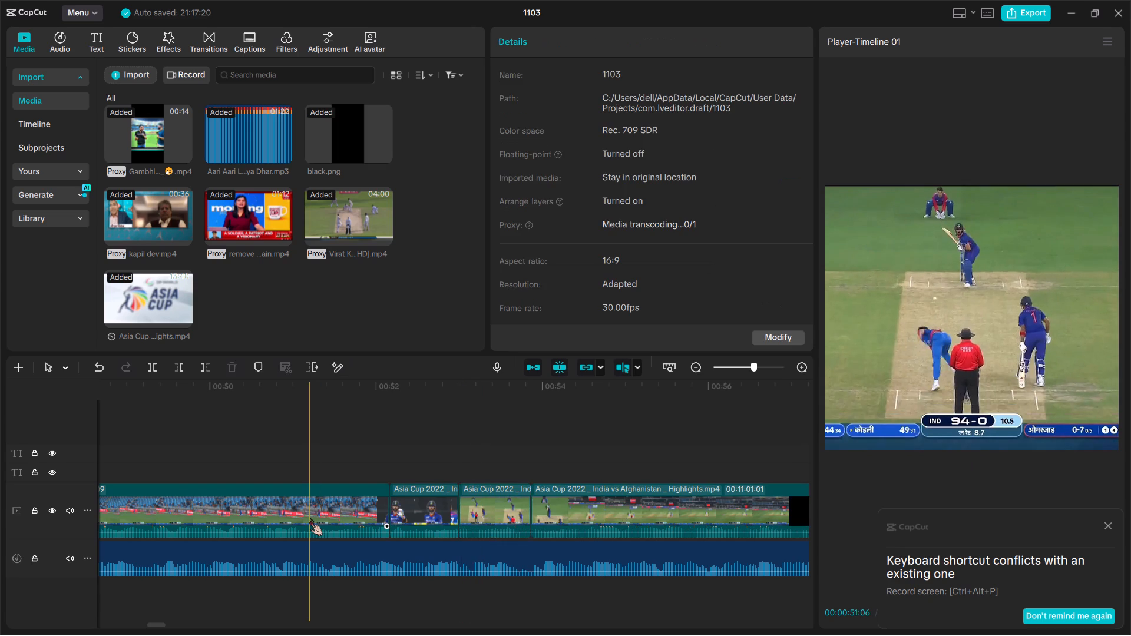
{"action": "left_click", "coordinate": [310, 518]}
{"action": "key", "text": "BackSpace"}
Split the highlights where Kohli's raised-bat celebration starts and at 00:00:57:23, and delete the footage between the 94-0 shot and the celebration.
{"action": "scroll", "coordinate": [310, 518], "scroll_direction": "right", "scroll_amount": 1}
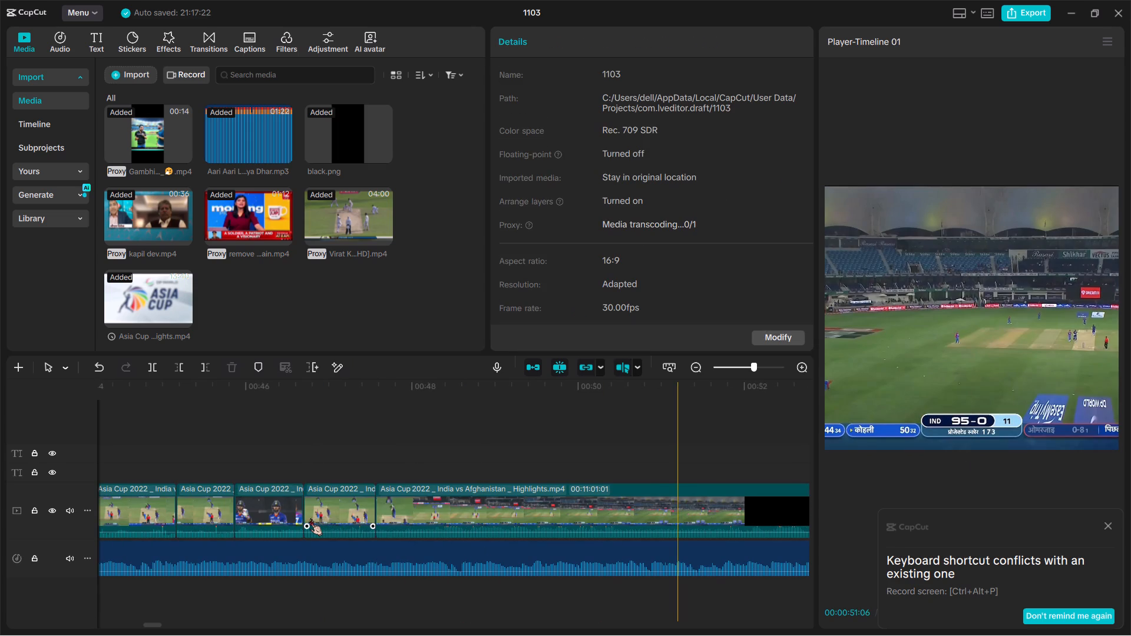
{"action": "key", "text": "space"}
{"action": "scroll", "coordinate": [398, 519], "scroll_direction": "left", "scroll_amount": 1}
{"action": "key", "text": "space"}
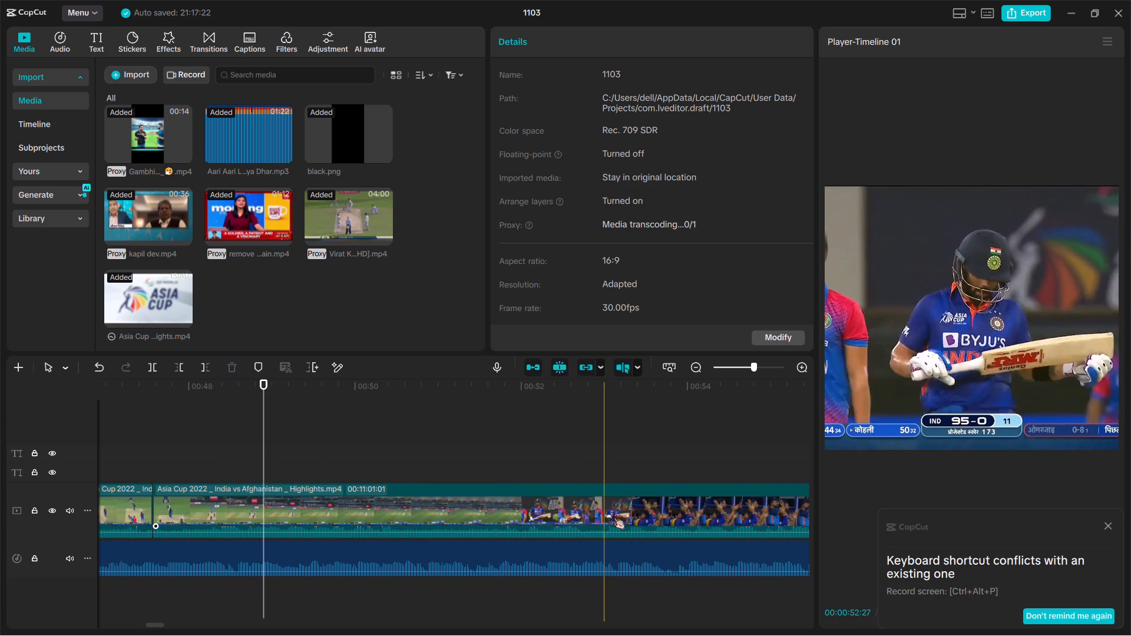
{"action": "scroll", "coordinate": [666, 518], "scroll_direction": "left", "scroll_amount": 2}
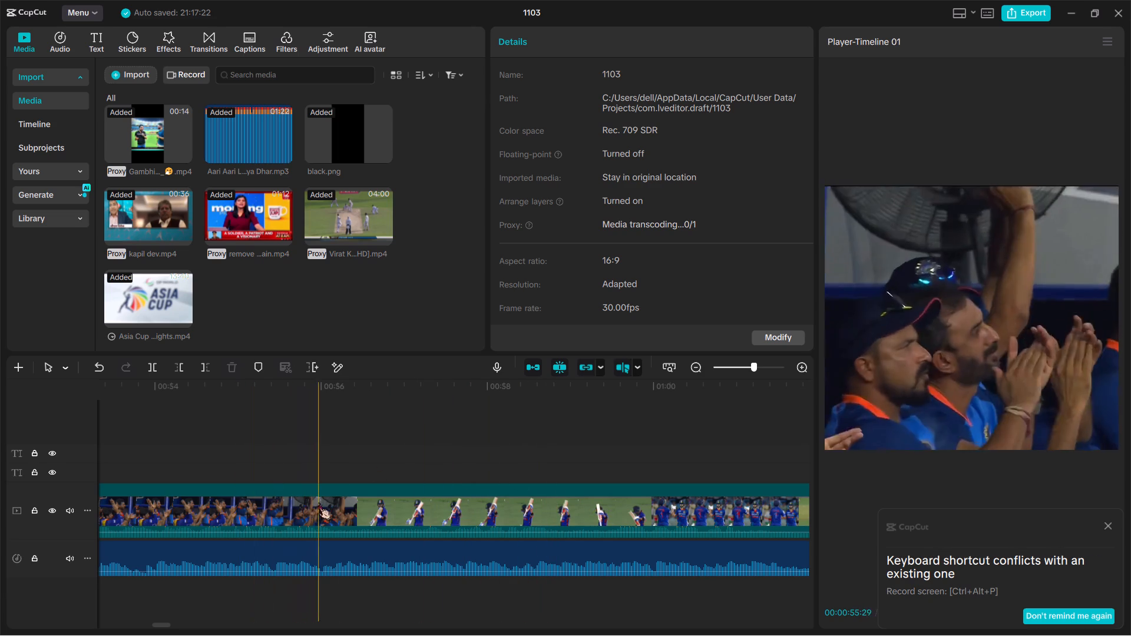
{"action": "key", "text": "ctrl+b"}
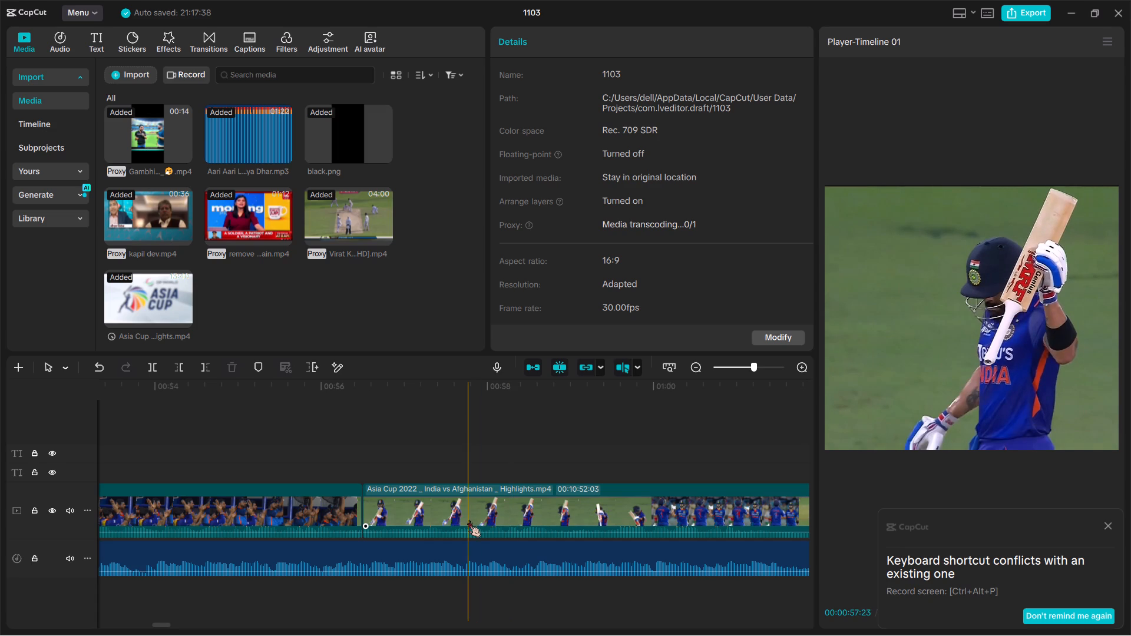
{"action": "key", "text": "ctrl+b"}
{"action": "left_click", "coordinate": [293, 501]}
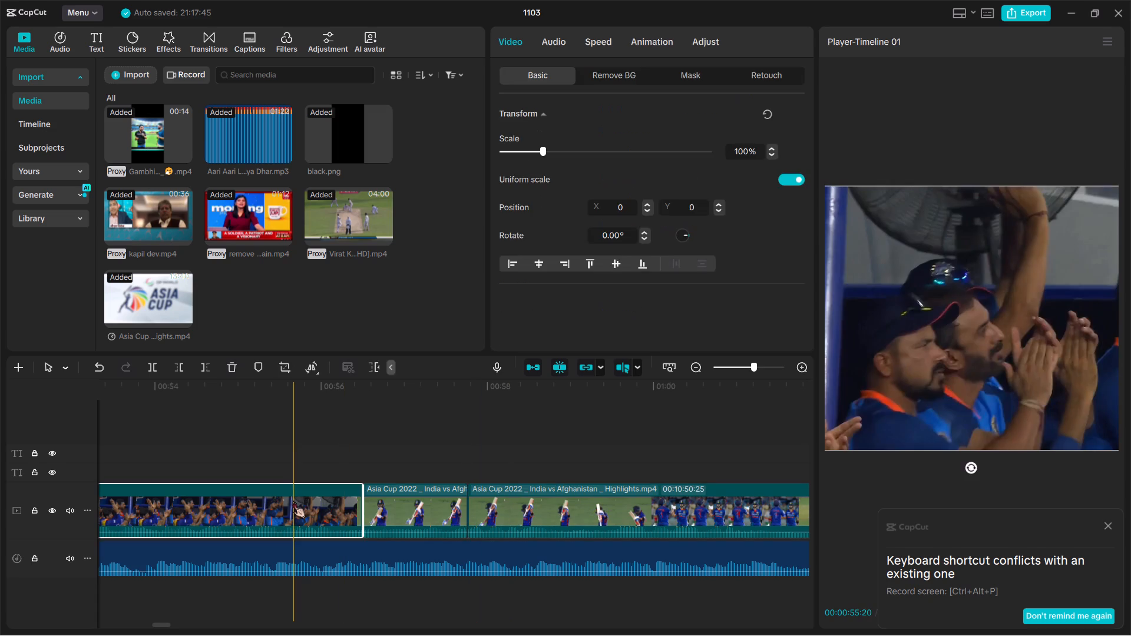
{"action": "key", "text": "BackSpace"}
Split the highlights at 00:01:20:02 and 00:01:21:05 around the shot at 107-0, and delete the footage between the raised-bat celebration and that shot.
{"action": "scroll", "coordinate": [293, 501], "scroll_direction": "right", "scroll_amount": 1}
{"action": "scroll", "coordinate": [293, 501], "scroll_direction": "down", "scroll_amount": 6, "text": "ctrl"}
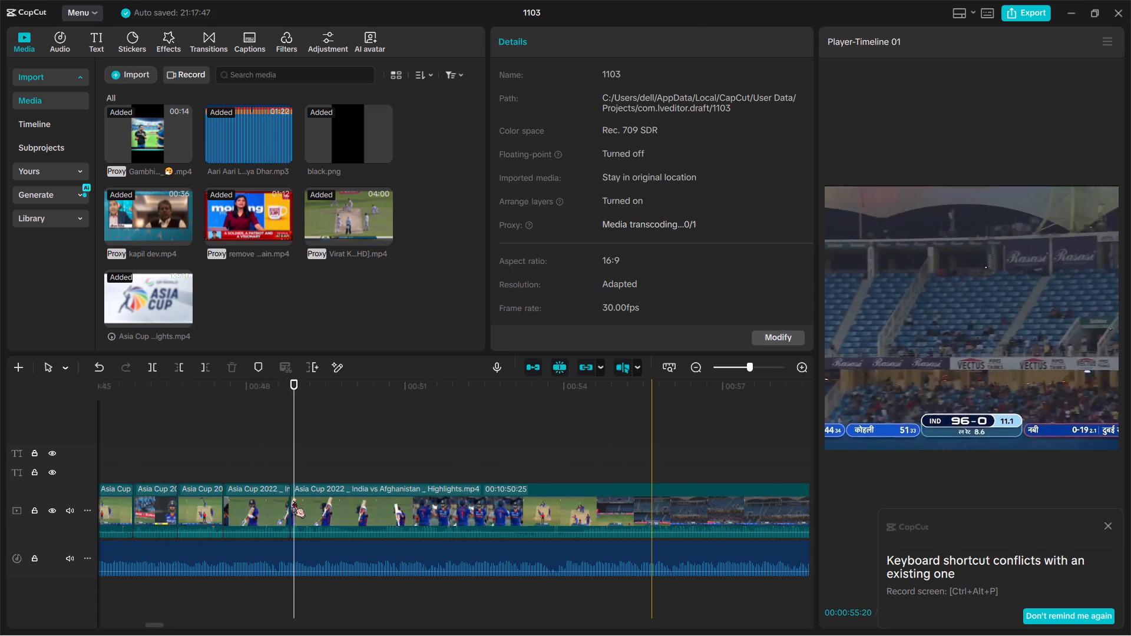
{"action": "scroll", "coordinate": [293, 501], "scroll_direction": "down", "scroll_amount": 1, "text": "ctrl"}
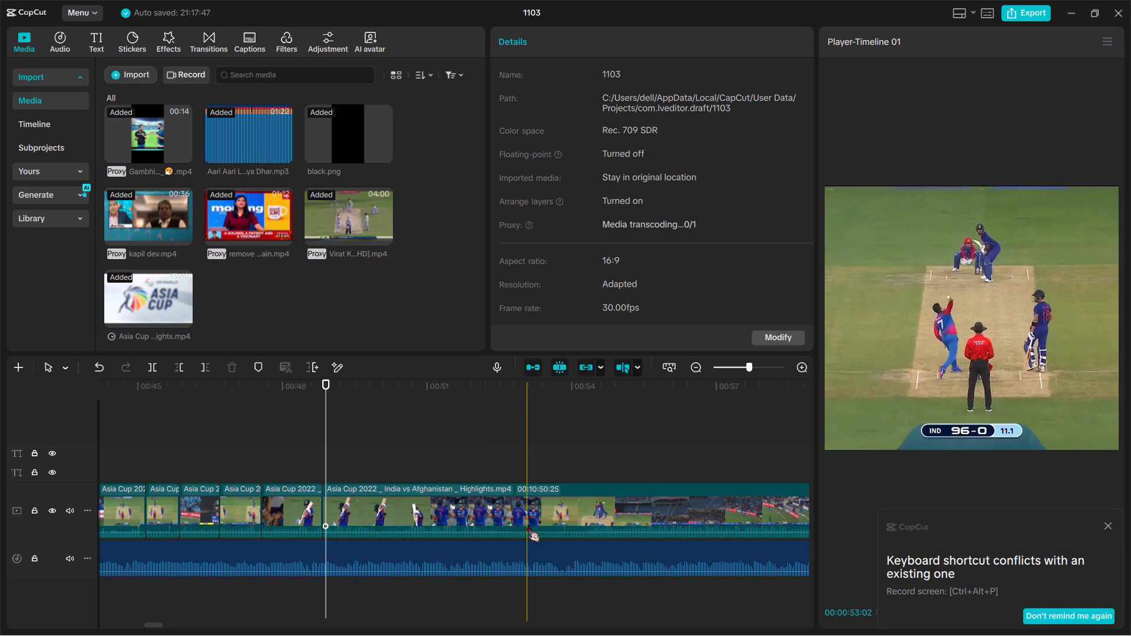
{"action": "scroll", "coordinate": [587, 523], "scroll_direction": "left", "scroll_amount": 1}
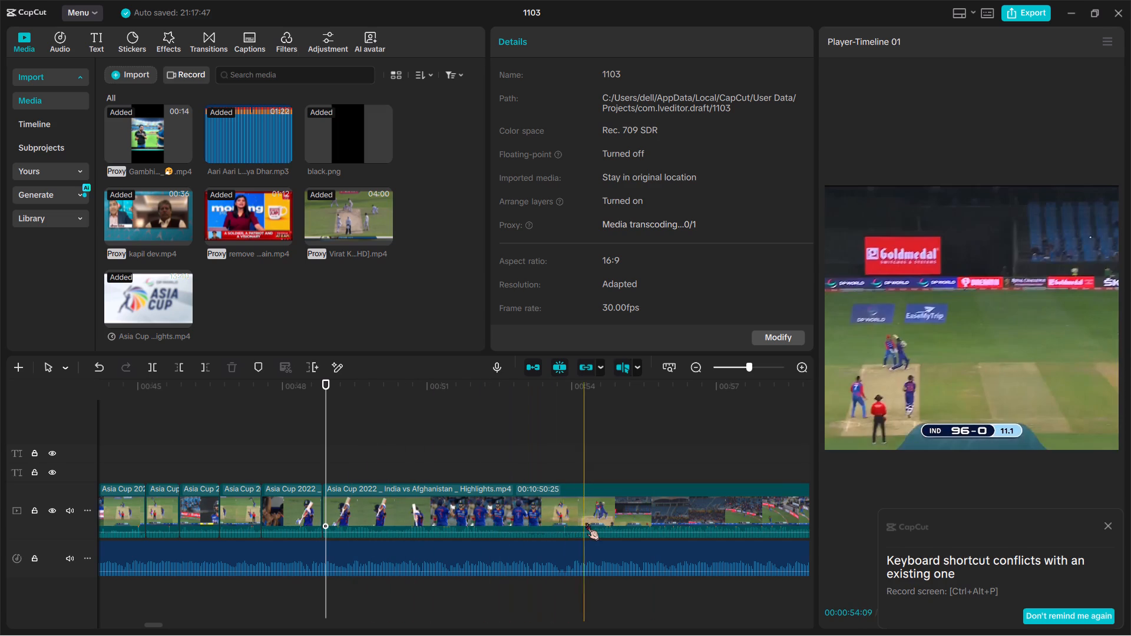
{"action": "scroll", "coordinate": [587, 523], "scroll_direction": "left", "scroll_amount": 1}
{"action": "scroll", "coordinate": [662, 528], "scroll_direction": "left", "scroll_amount": 1}
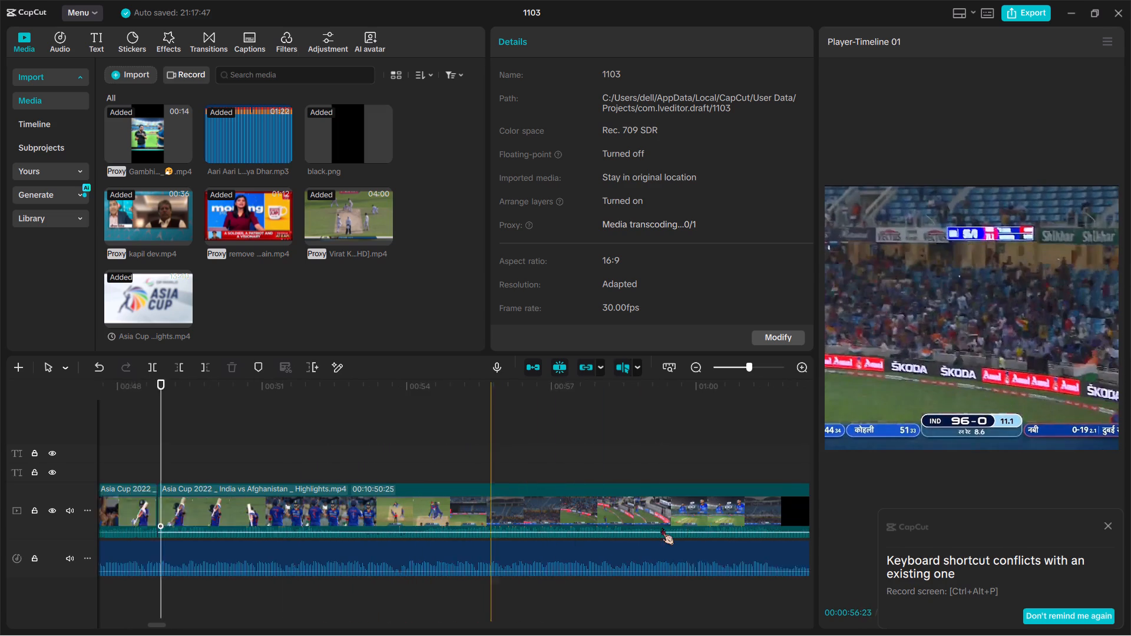
{"action": "scroll", "coordinate": [662, 528], "scroll_direction": "left", "scroll_amount": 2}
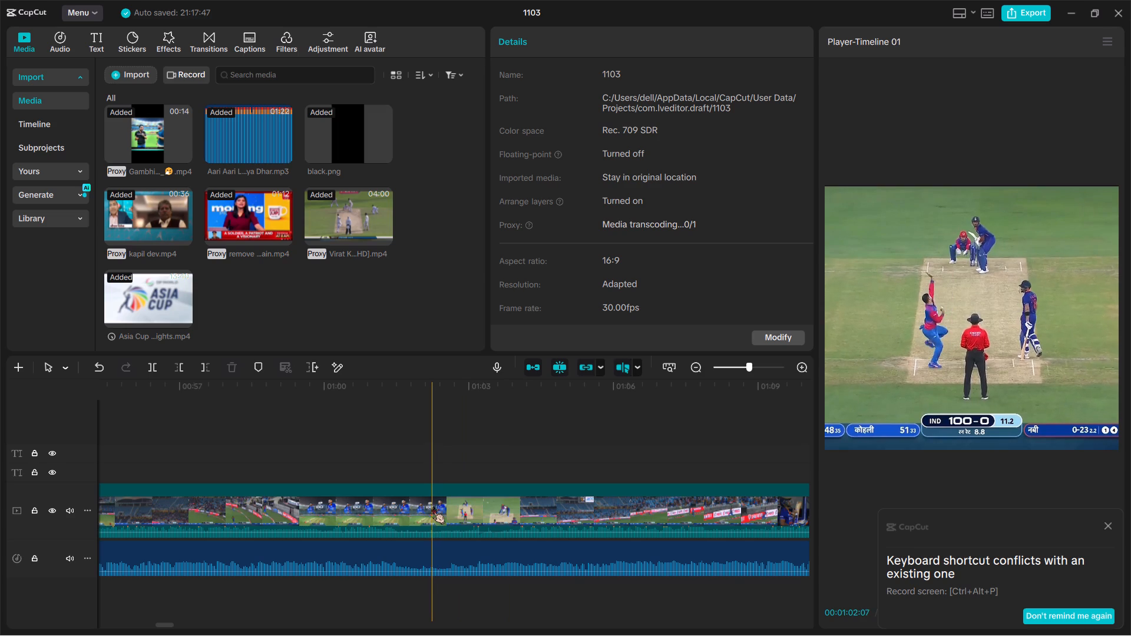
{"action": "scroll", "coordinate": [723, 536], "scroll_direction": "left", "scroll_amount": 1}
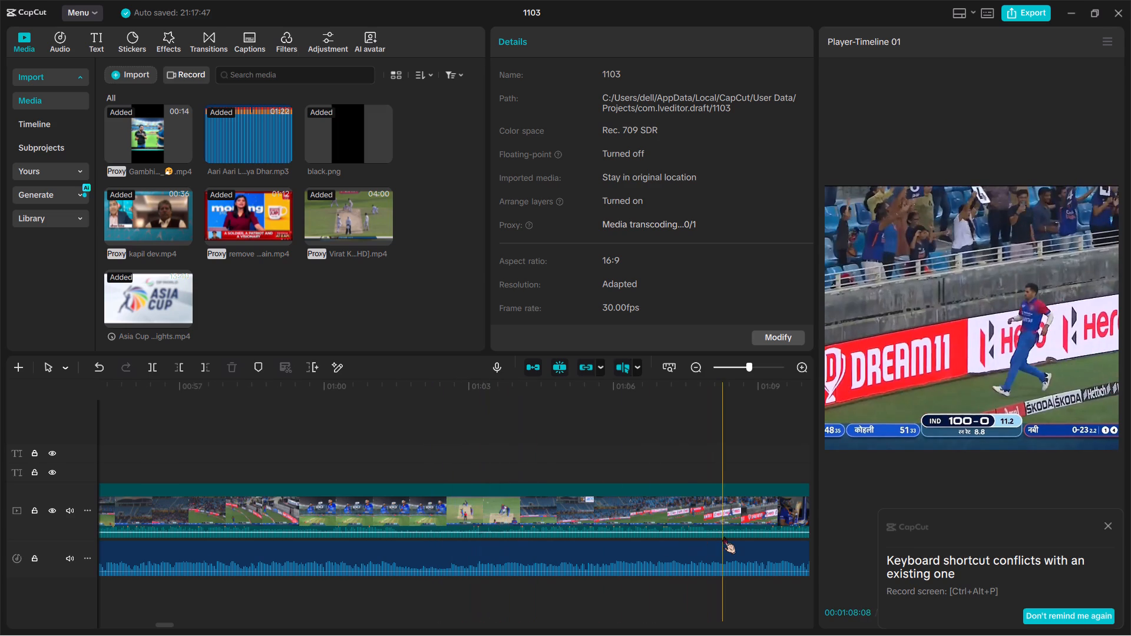
{"action": "scroll", "coordinate": [723, 536], "scroll_direction": "left", "scroll_amount": 1}
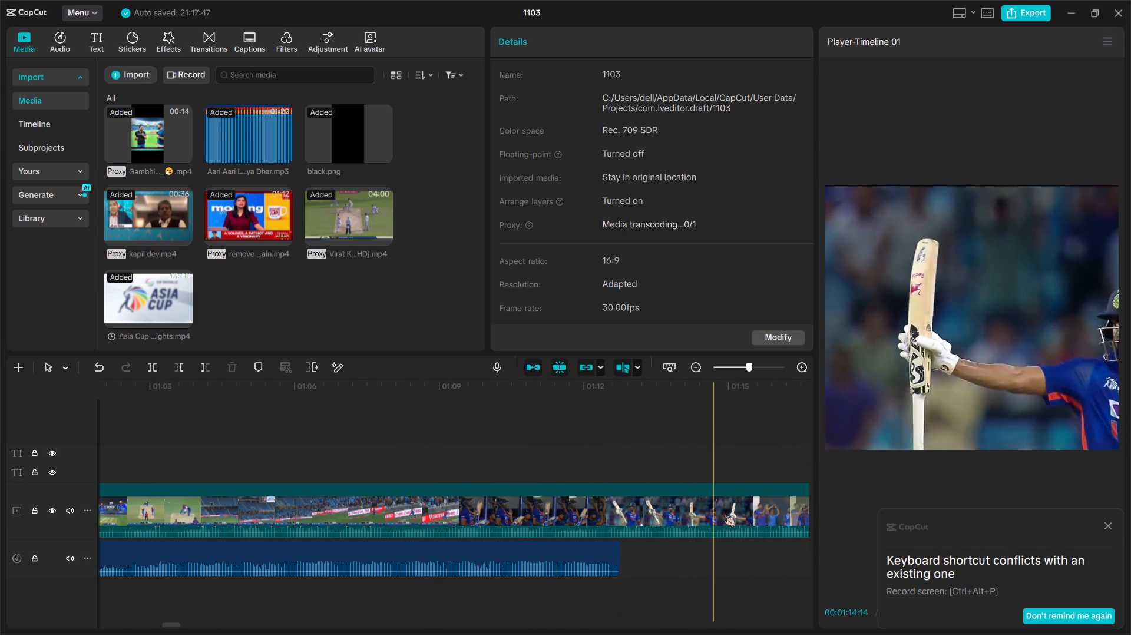
{"action": "scroll", "coordinate": [729, 512], "scroll_direction": "left", "scroll_amount": 1}
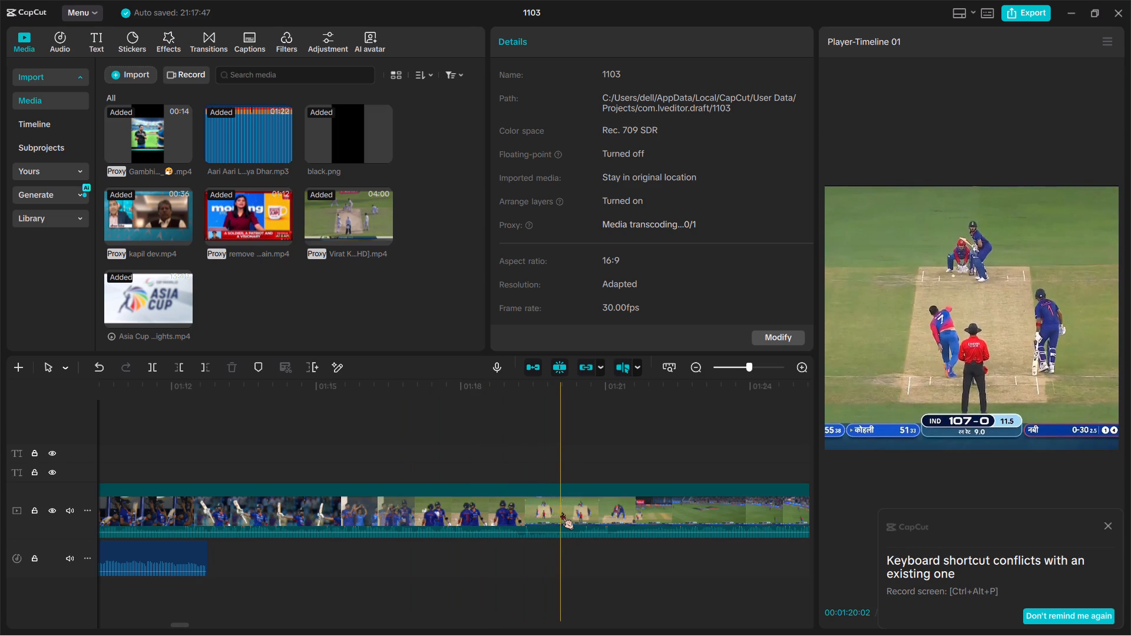
{"action": "key", "text": "ctrl+b"}
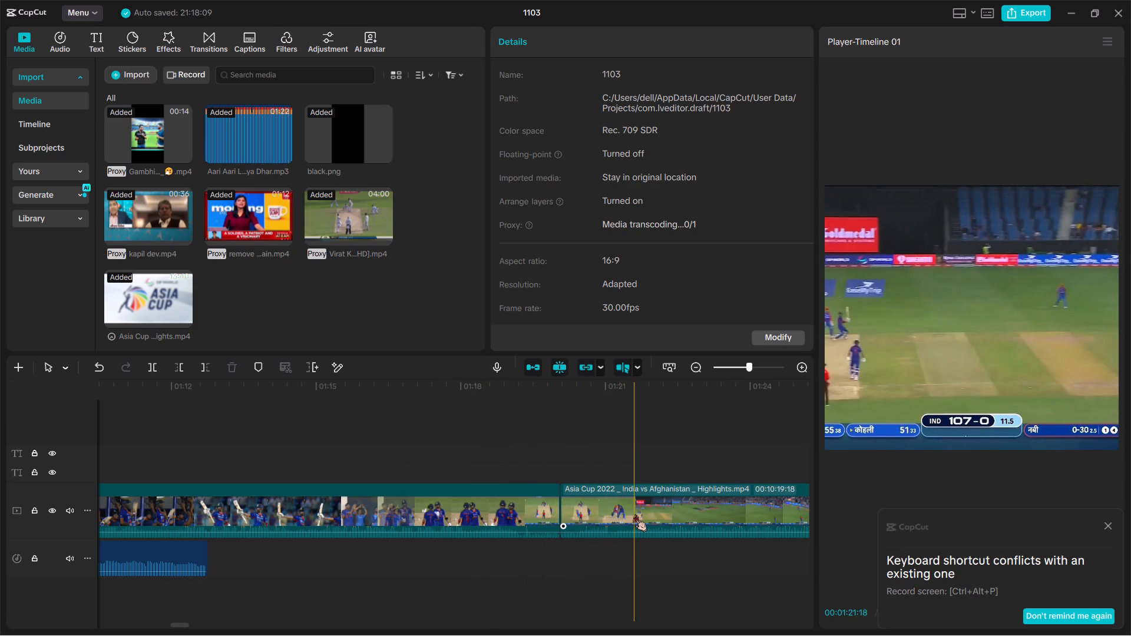
{"action": "key", "text": "ctrl+b"}
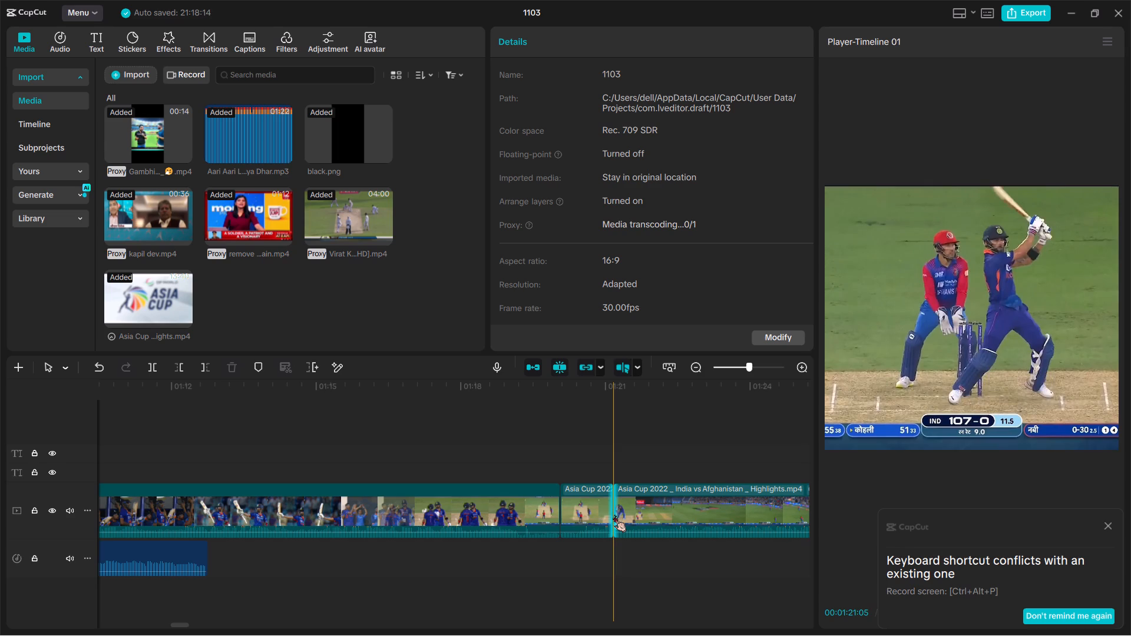
{"action": "left_click", "coordinate": [479, 519]}
{"action": "key", "text": "BackSpace"}
Split the highlights at 00:02:14:12 and just after Kohli's 137-2 shot, and delete the footage between the 107-0 shot and that shot.
{"action": "scroll", "coordinate": [479, 519], "scroll_direction": "right", "scroll_amount": 2}
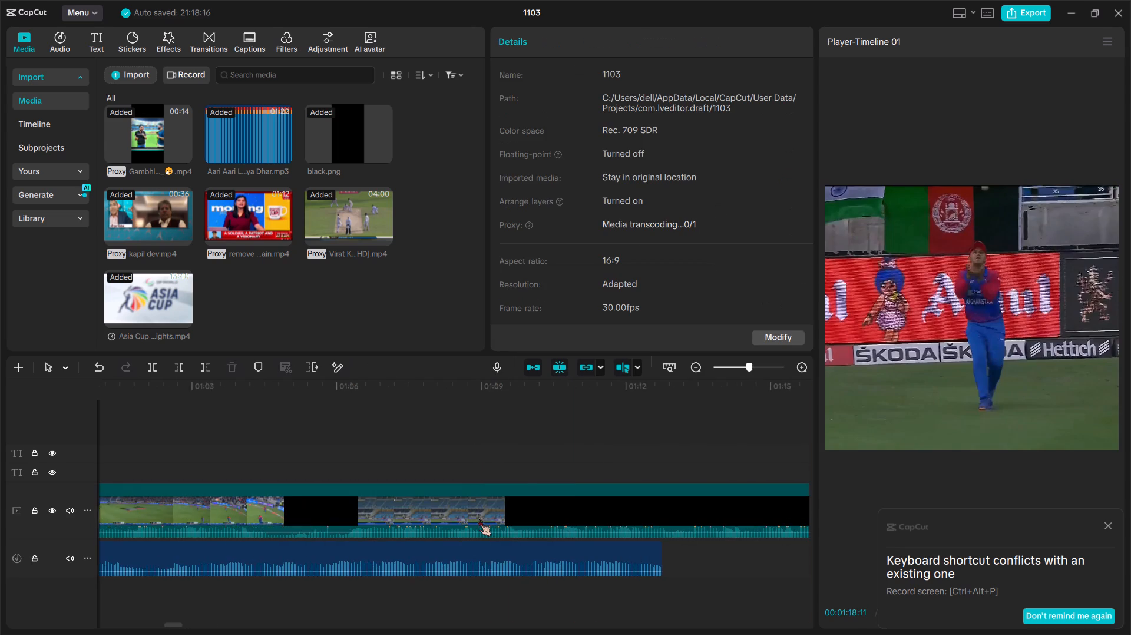
{"action": "scroll", "coordinate": [479, 519], "scroll_direction": "right", "scroll_amount": 1}
{"action": "scroll", "coordinate": [479, 519], "scroll_direction": "down", "scroll_amount": 2, "text": "ctrl"}
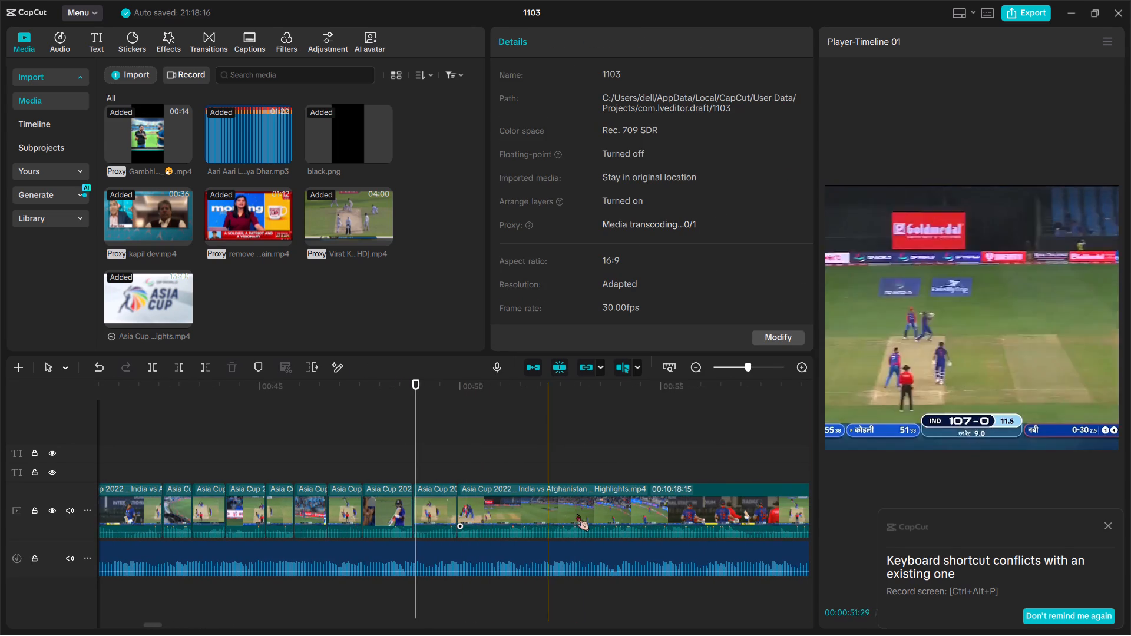
{"action": "scroll", "coordinate": [591, 514], "scroll_direction": "left", "scroll_amount": 1}
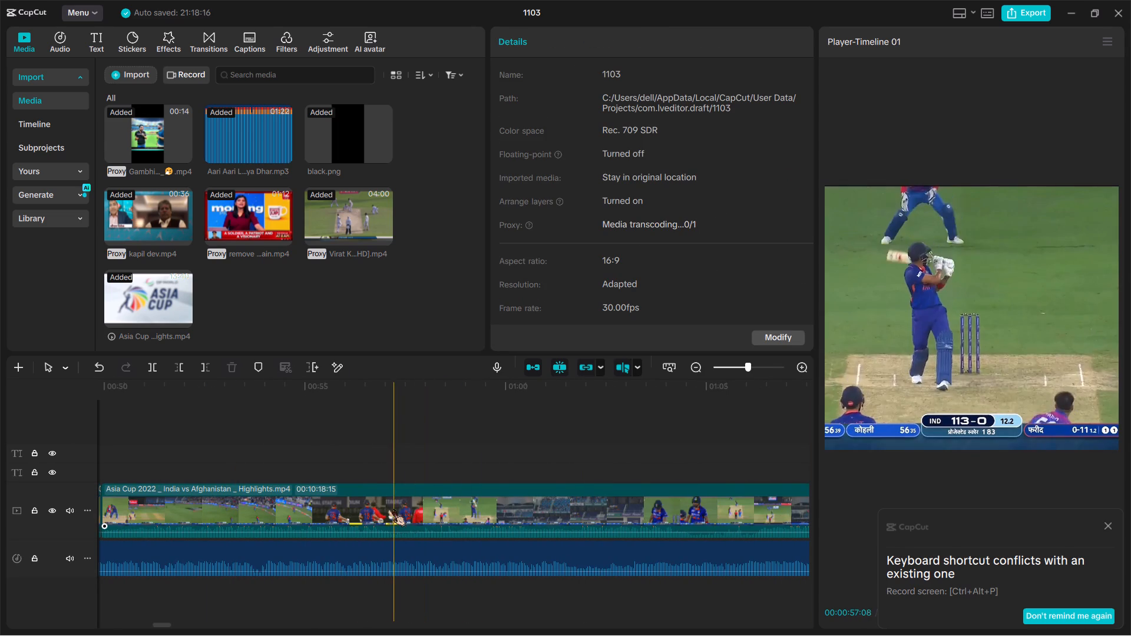
{"action": "scroll", "coordinate": [394, 511], "scroll_direction": "right", "scroll_amount": 1}
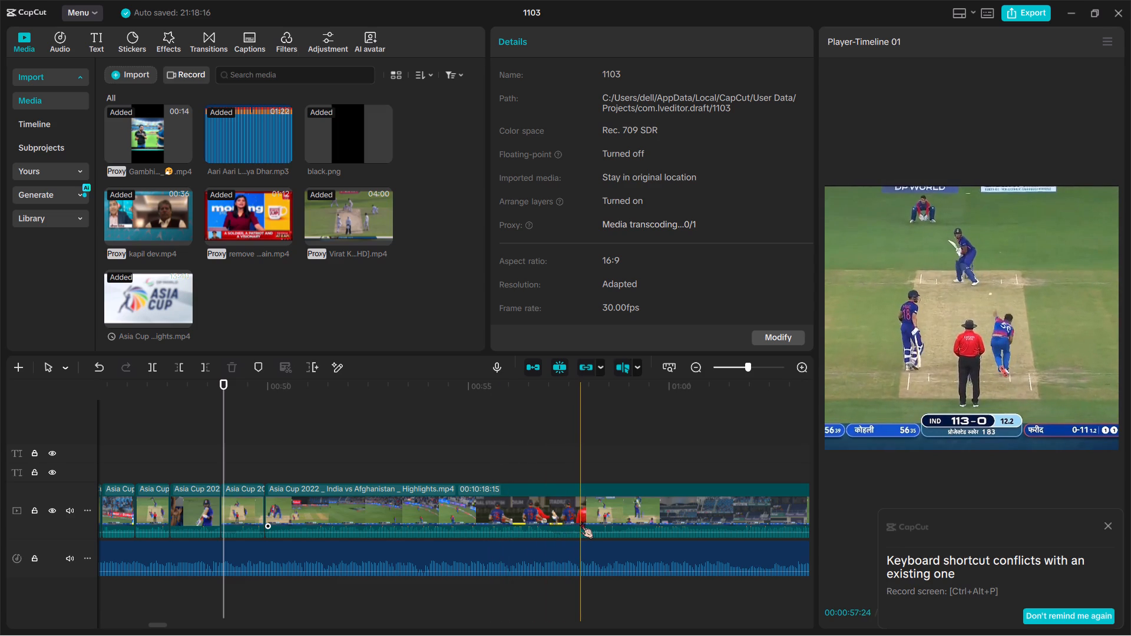
{"action": "scroll", "coordinate": [696, 519], "scroll_direction": "left", "scroll_amount": 1}
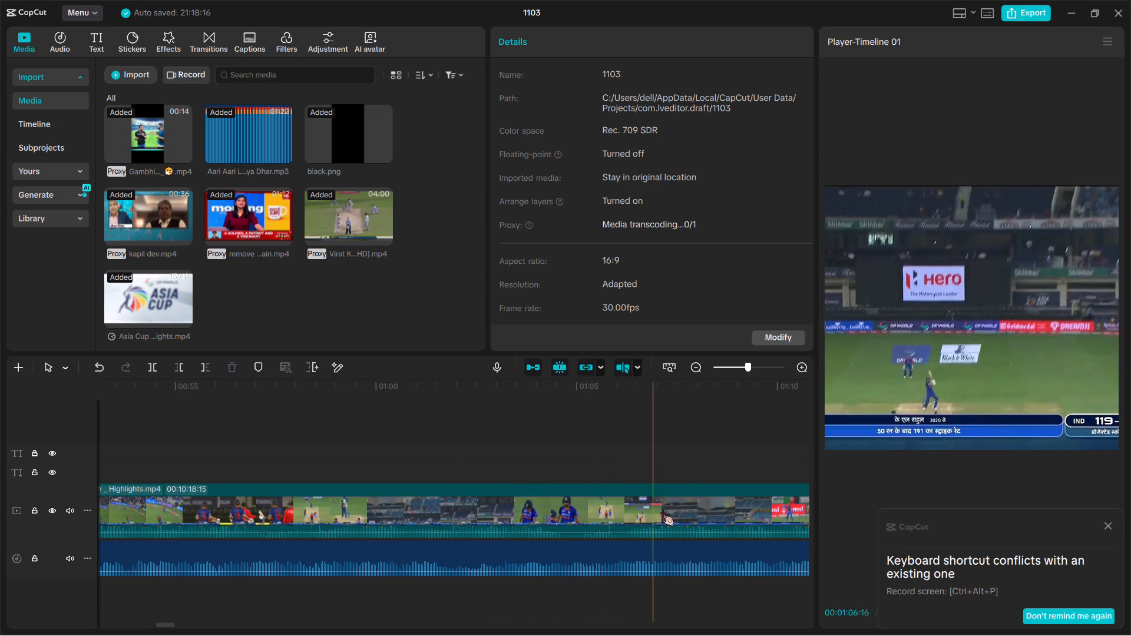
{"action": "scroll", "coordinate": [765, 515], "scroll_direction": "left", "scroll_amount": 1}
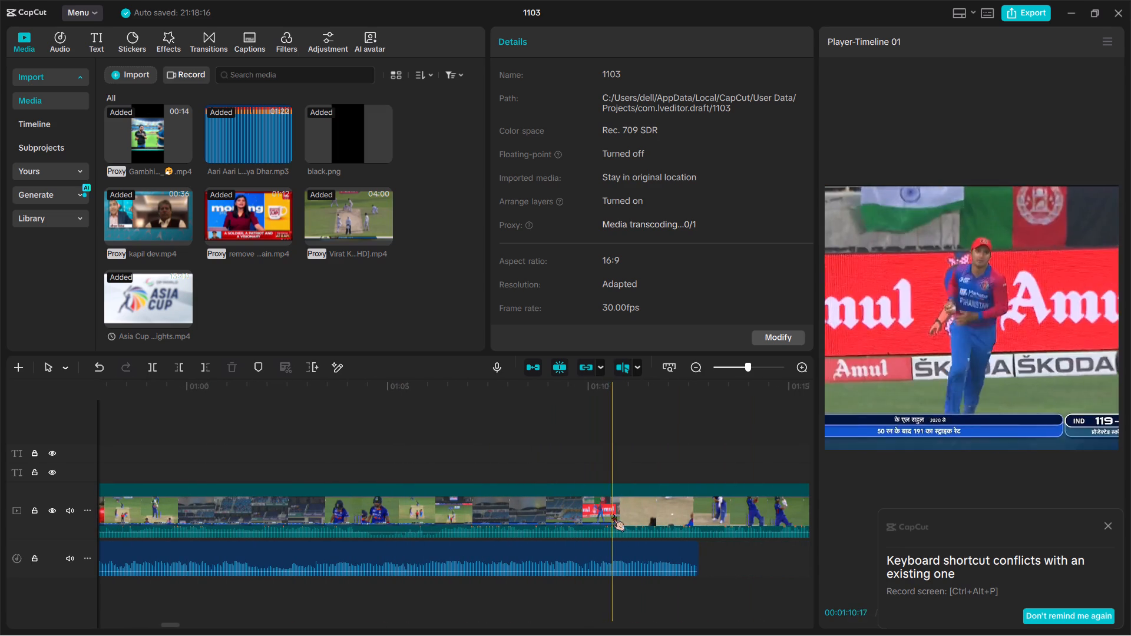
{"action": "scroll", "coordinate": [744, 518], "scroll_direction": "left", "scroll_amount": 1}
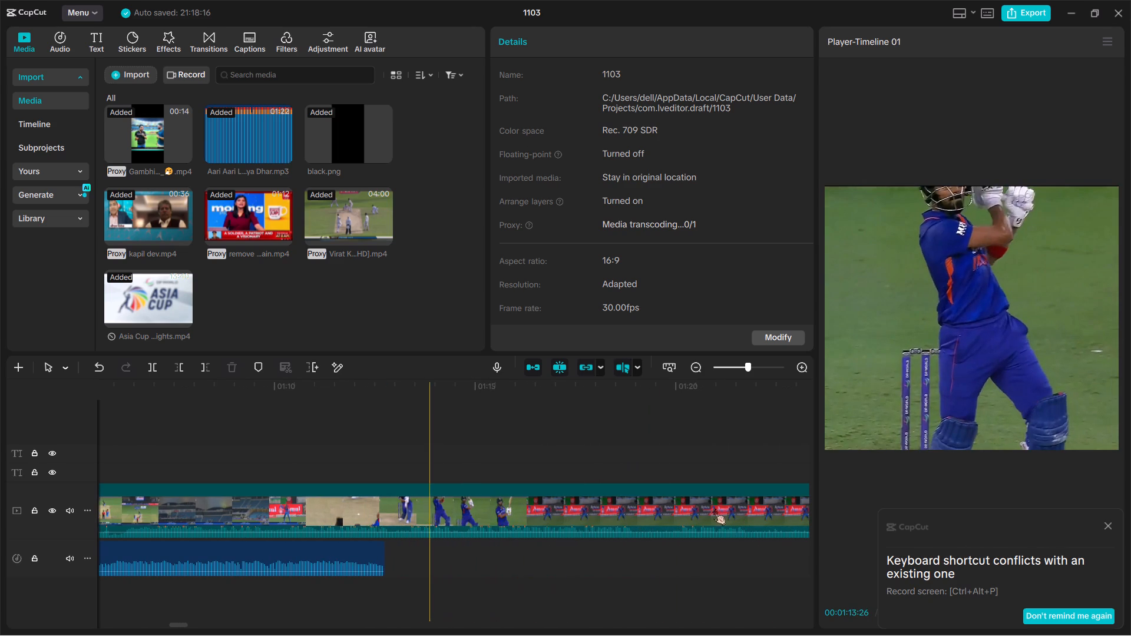
{"action": "scroll", "coordinate": [702, 516], "scroll_direction": "left", "scroll_amount": 1}
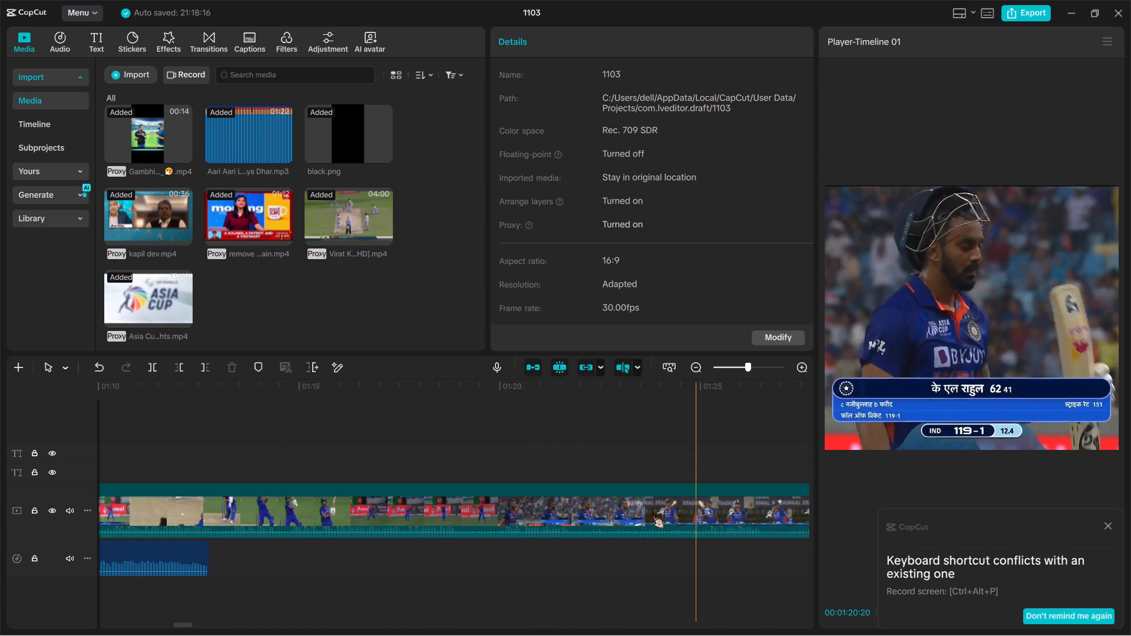
{"action": "scroll", "coordinate": [734, 498], "scroll_direction": "left", "scroll_amount": 1}
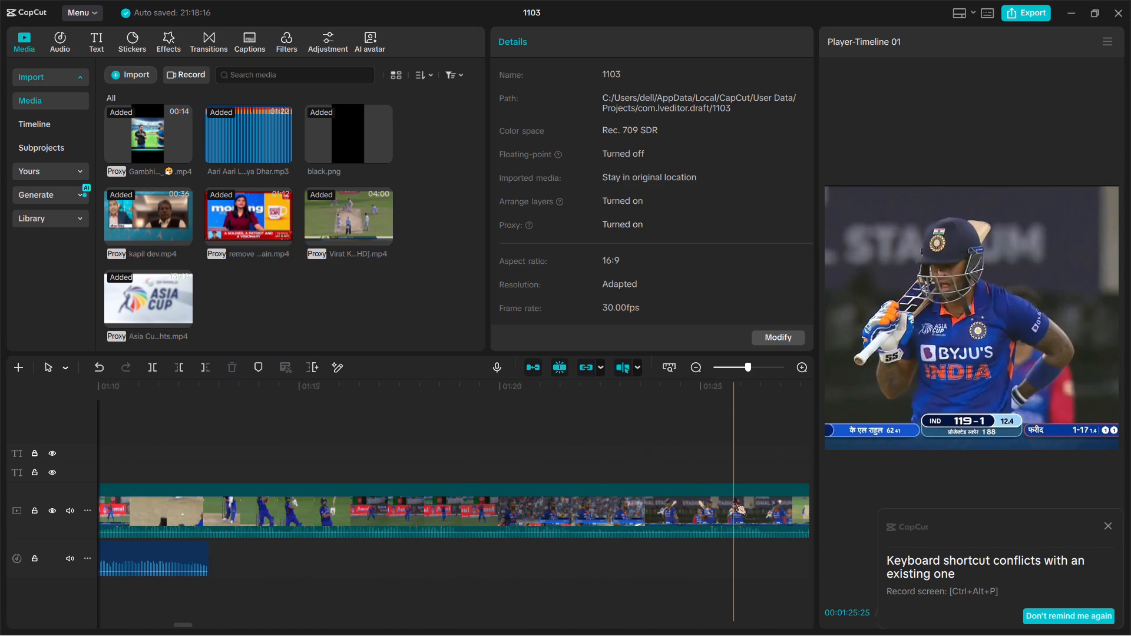
{"action": "scroll", "coordinate": [734, 498], "scroll_direction": "left", "scroll_amount": 1}
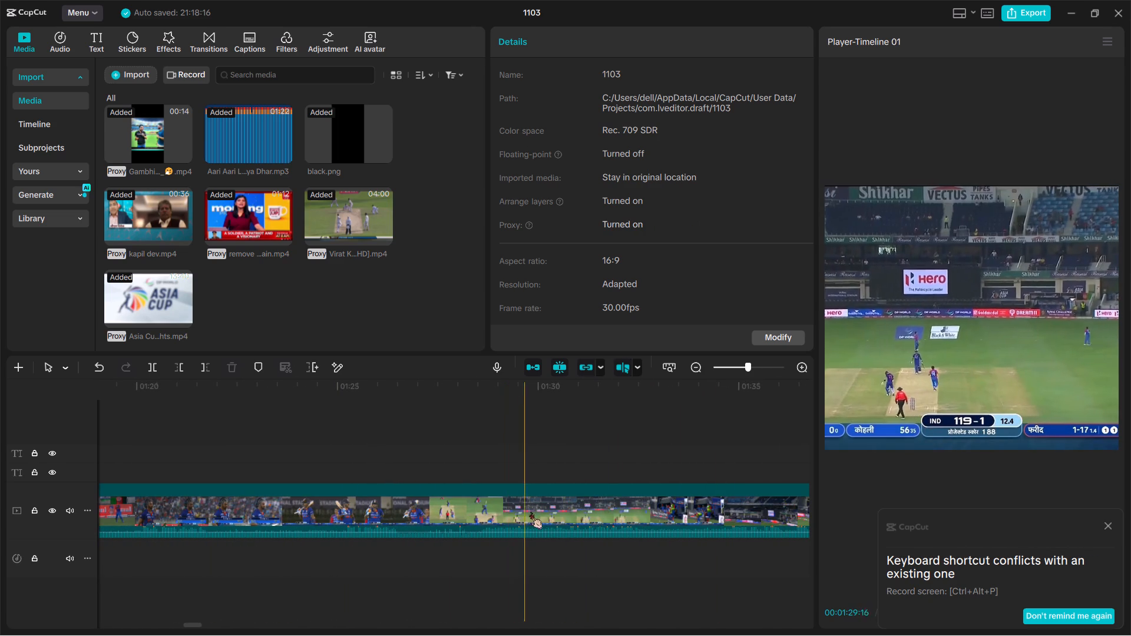
{"action": "left_click", "coordinate": [736, 527]}
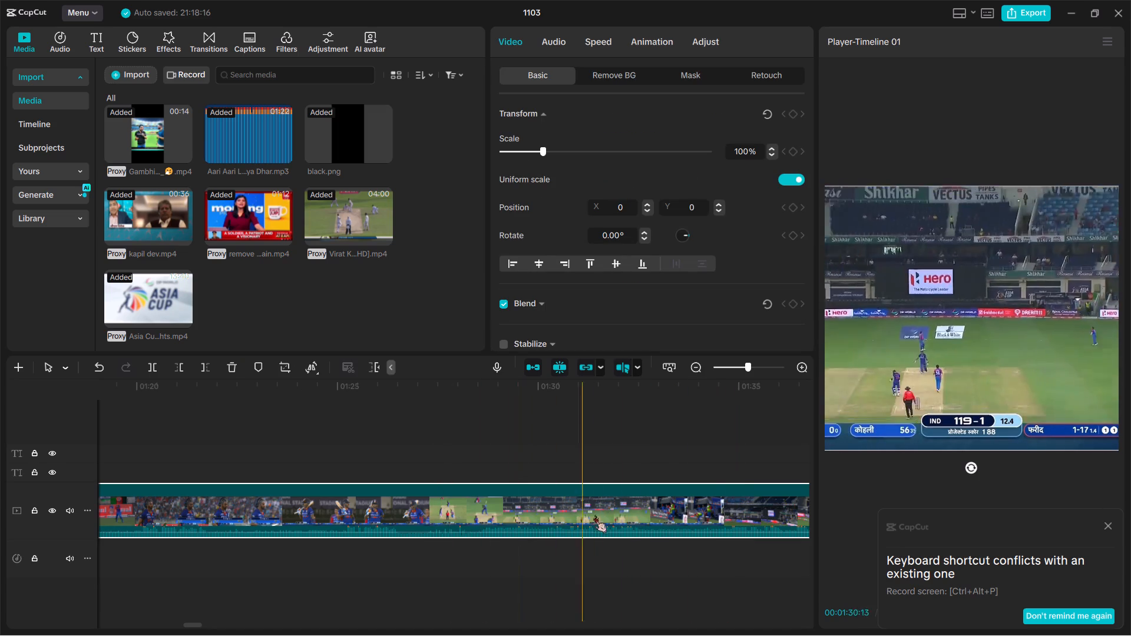
{"action": "scroll", "coordinate": [644, 521], "scroll_direction": "left", "scroll_amount": 1}
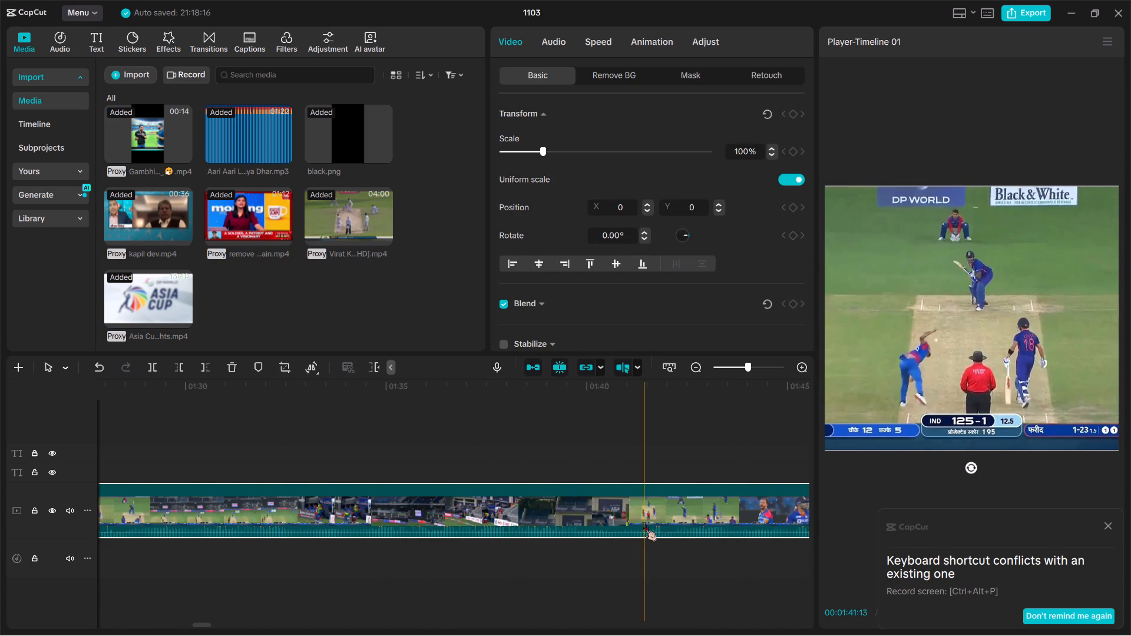
{"action": "scroll", "coordinate": [717, 543], "scroll_direction": "left", "scroll_amount": 1}
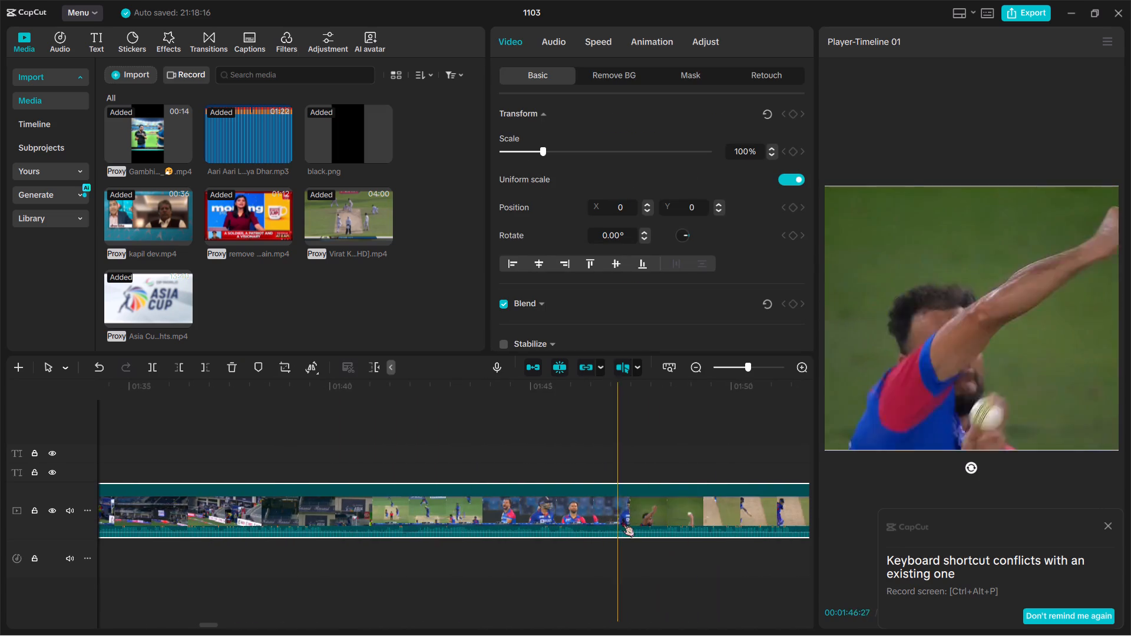
{"action": "scroll", "coordinate": [744, 525], "scroll_direction": "left", "scroll_amount": 1}
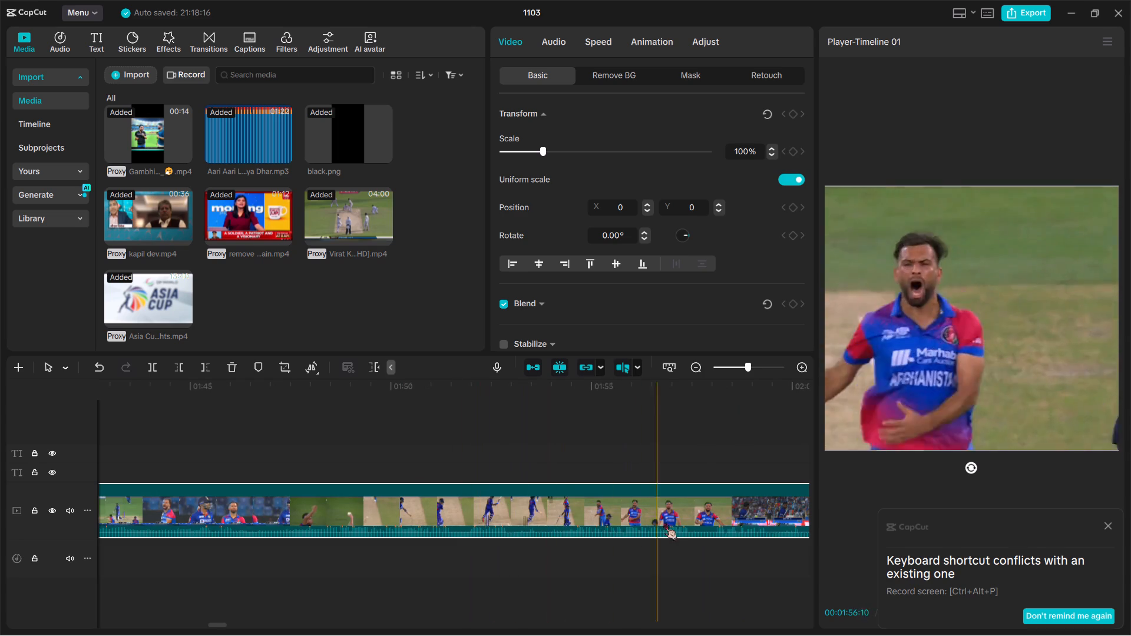
{"action": "scroll", "coordinate": [667, 524], "scroll_direction": "left", "scroll_amount": 2}
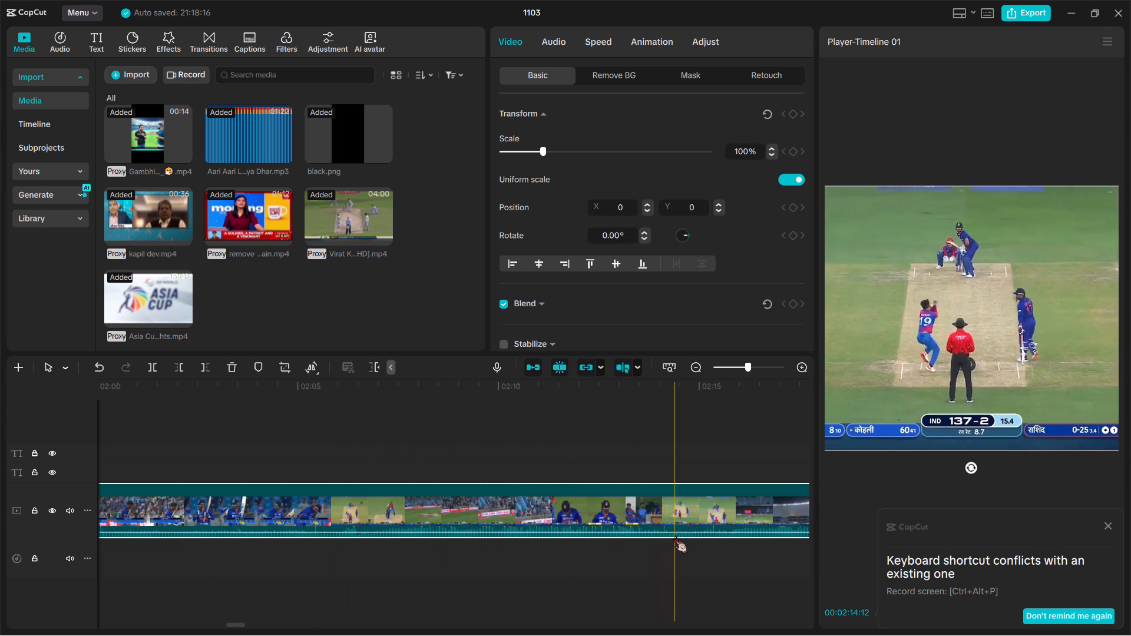
{"action": "scroll", "coordinate": [674, 535], "scroll_direction": "left", "scroll_amount": 1}
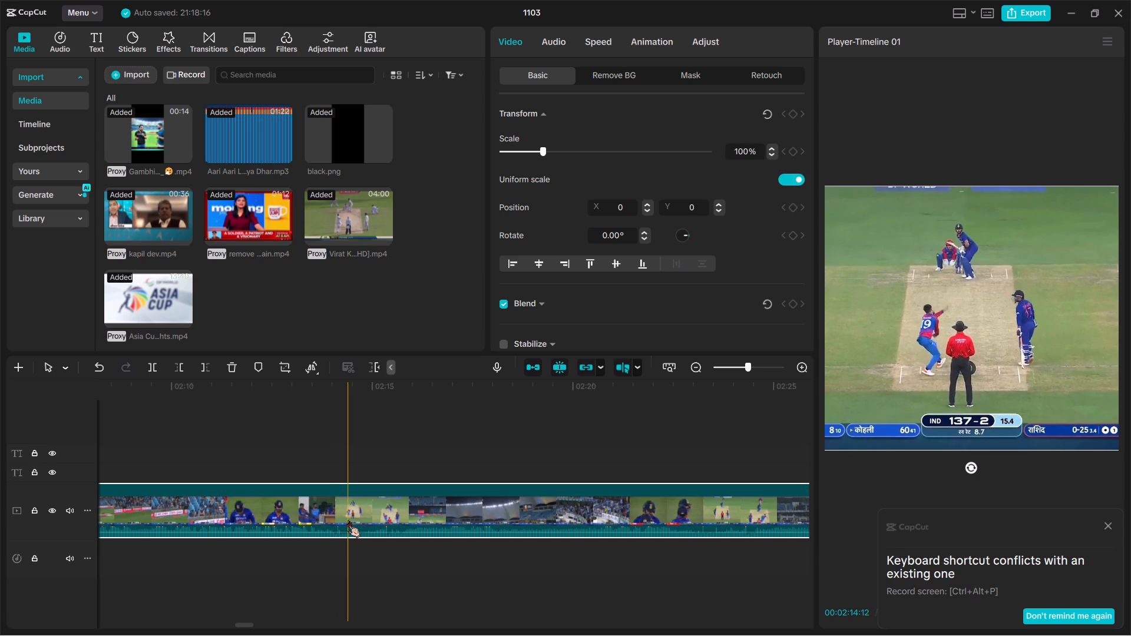
{"action": "key", "text": "ctrl+b"}
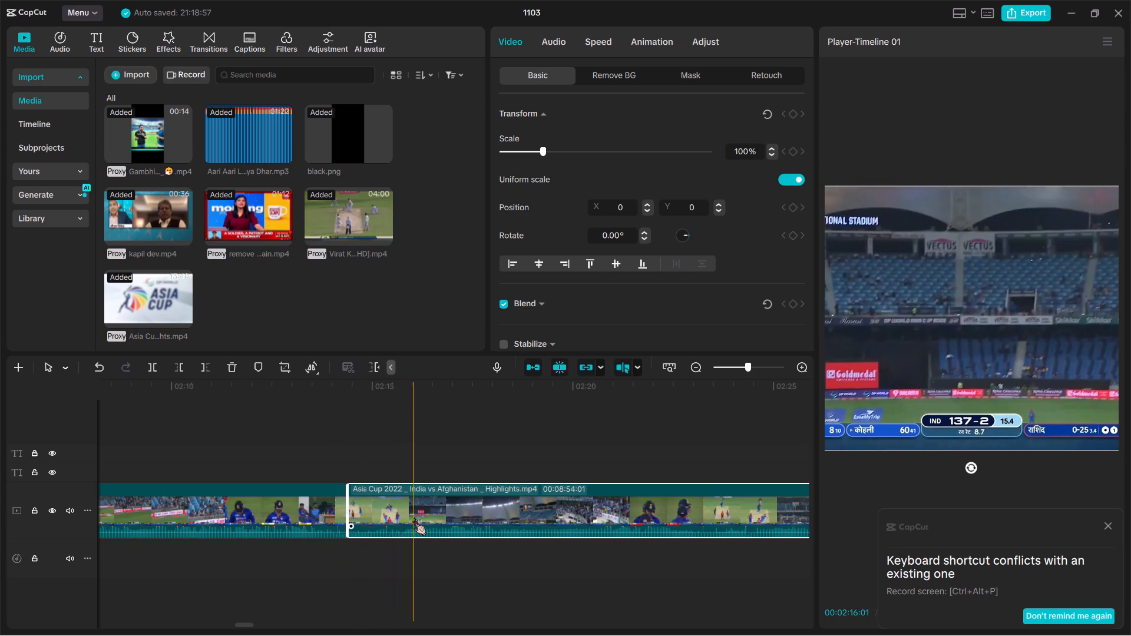
{"action": "key", "text": "ctrl+b"}
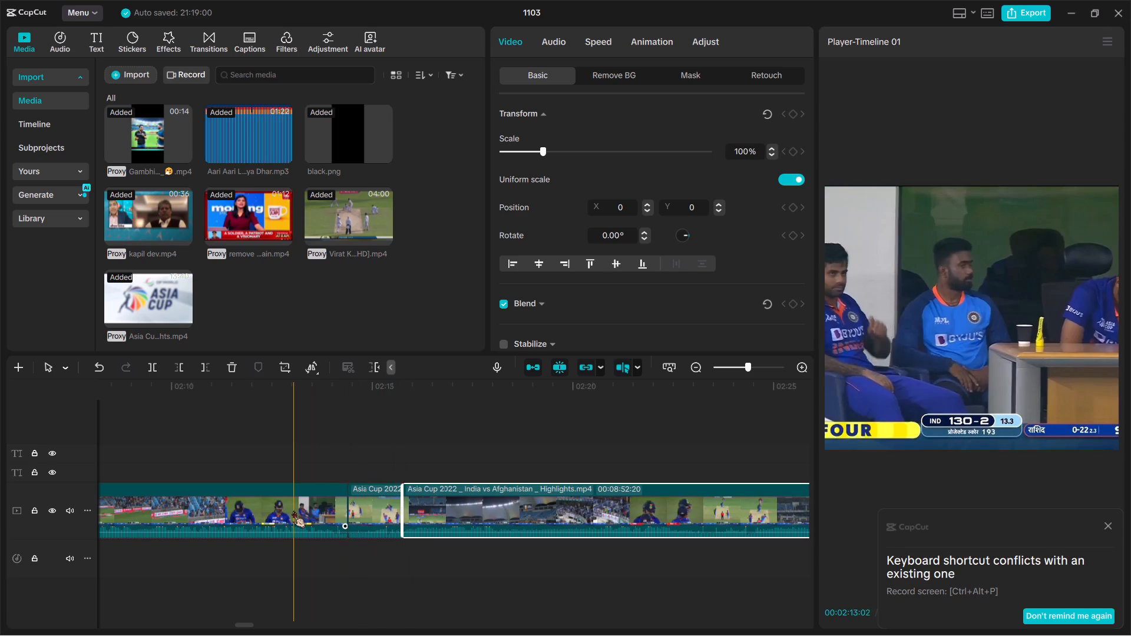
{"action": "left_click", "coordinate": [293, 511]}
{"action": "key", "text": "BackSpace"}
Split the highlights just before and after Kohli's shot at 152-2, and delete the footage between the 137-2 shot and that shot.
{"action": "scroll", "coordinate": [293, 511], "scroll_direction": "right", "scroll_amount": 2}
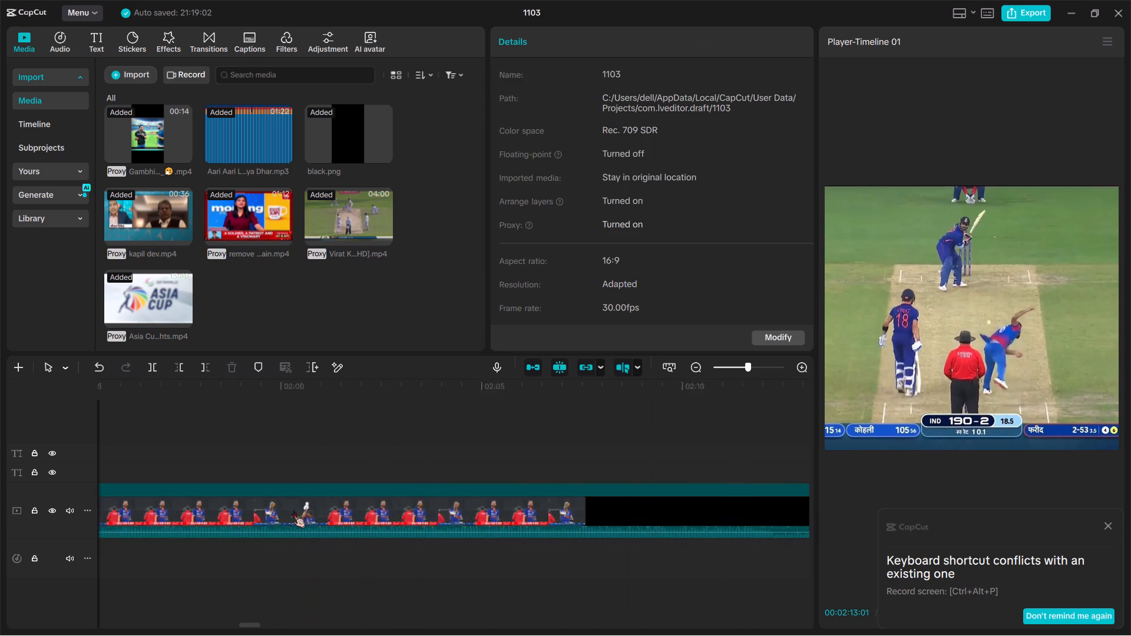
{"action": "scroll", "coordinate": [293, 511], "scroll_direction": "right", "scroll_amount": 5}
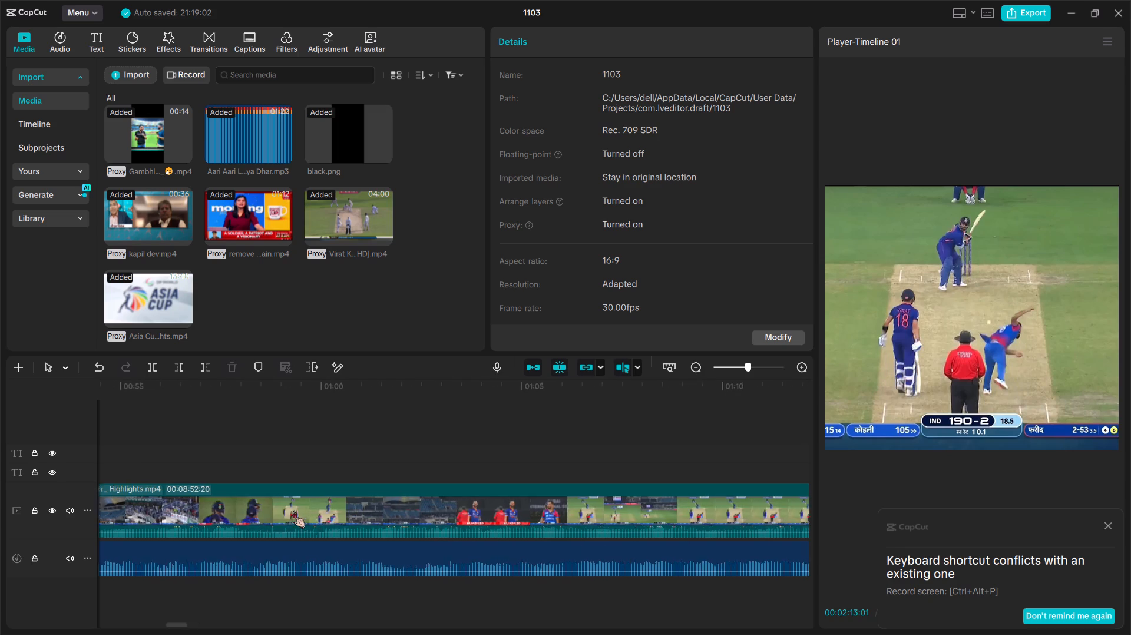
{"action": "scroll", "coordinate": [321, 533], "scroll_direction": "right", "scroll_amount": 1}
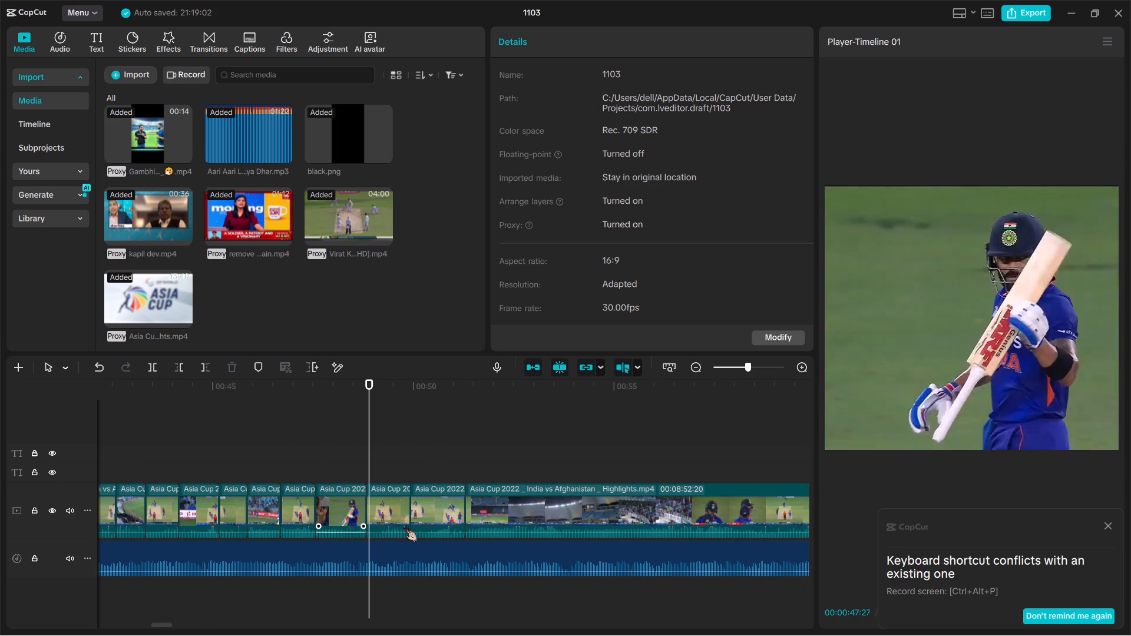
{"action": "scroll", "coordinate": [564, 544], "scroll_direction": "left", "scroll_amount": 1}
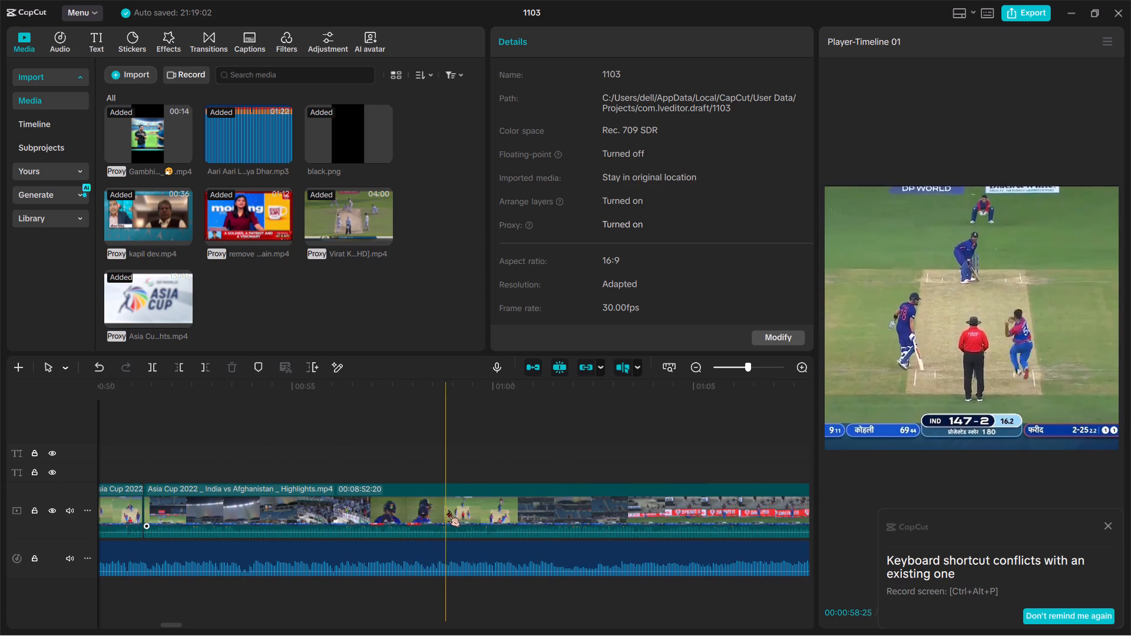
{"action": "scroll", "coordinate": [623, 523], "scroll_direction": "left", "scroll_amount": 1}
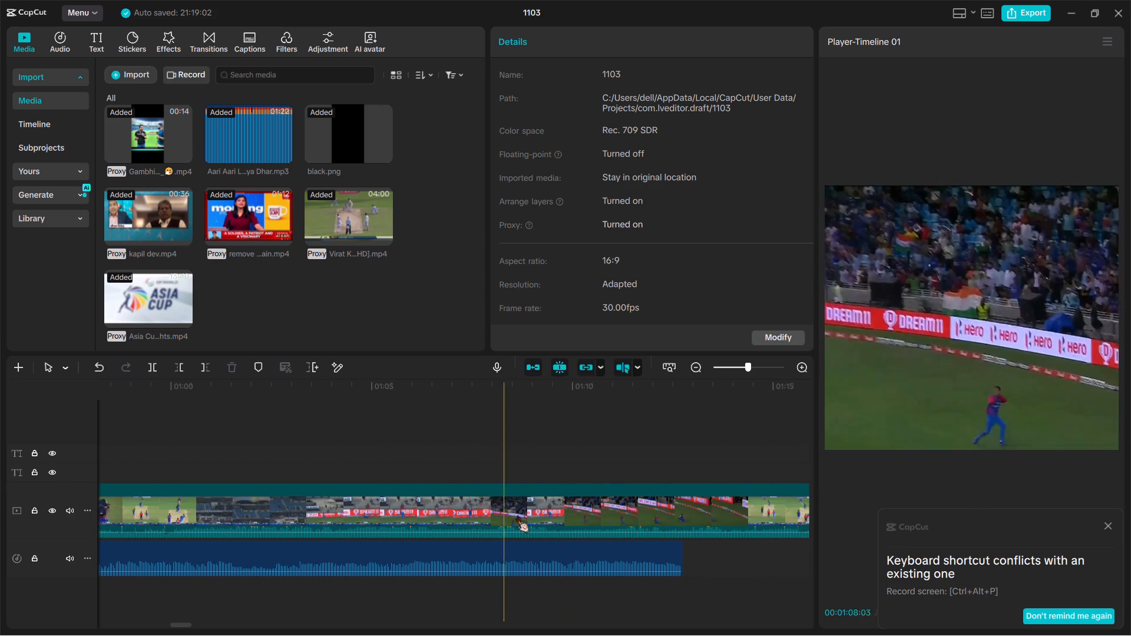
{"action": "scroll", "coordinate": [675, 523], "scroll_direction": "left", "scroll_amount": 1}
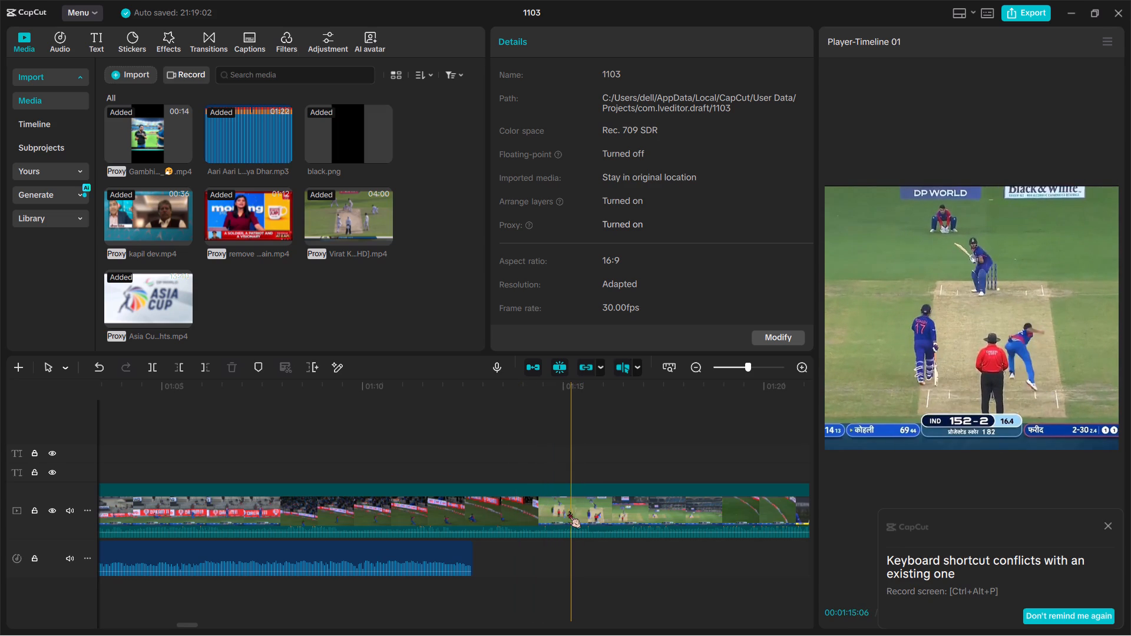
{"action": "key", "text": "ctrl+b"}
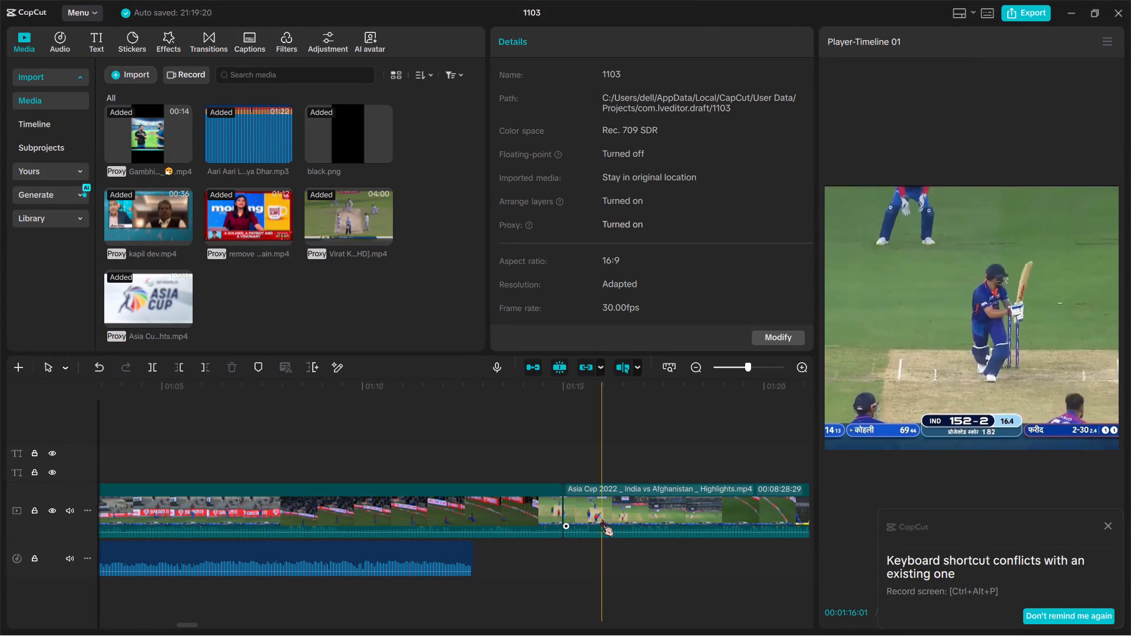
{"action": "key", "text": "ctrl+b"}
{"action": "left_click", "coordinate": [495, 508]}
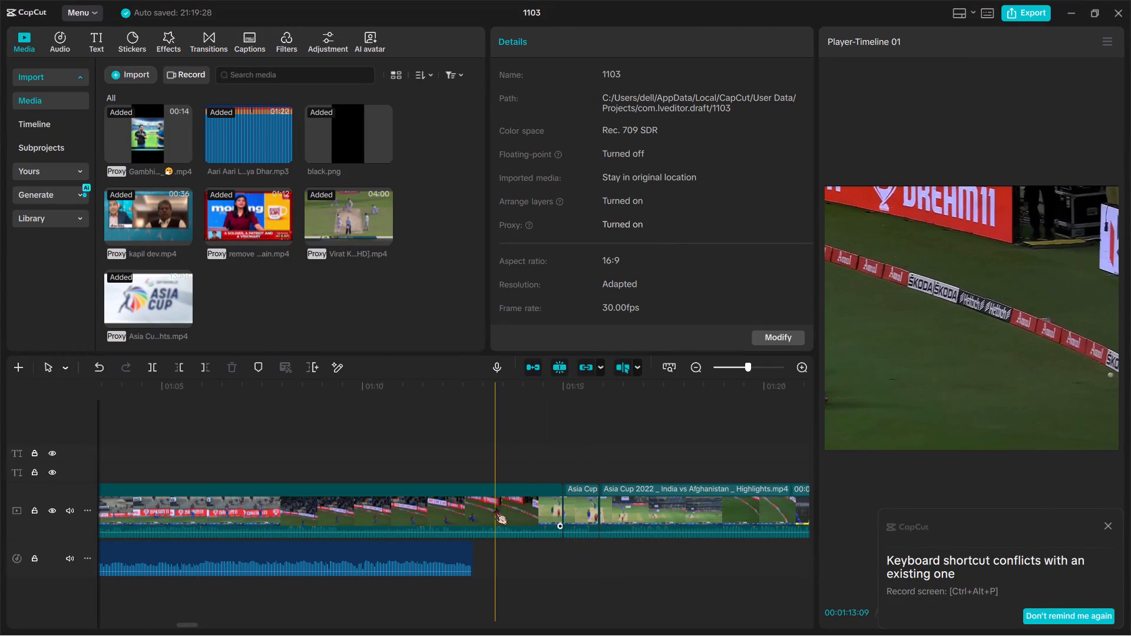
{"action": "key", "text": "BackSpace"}
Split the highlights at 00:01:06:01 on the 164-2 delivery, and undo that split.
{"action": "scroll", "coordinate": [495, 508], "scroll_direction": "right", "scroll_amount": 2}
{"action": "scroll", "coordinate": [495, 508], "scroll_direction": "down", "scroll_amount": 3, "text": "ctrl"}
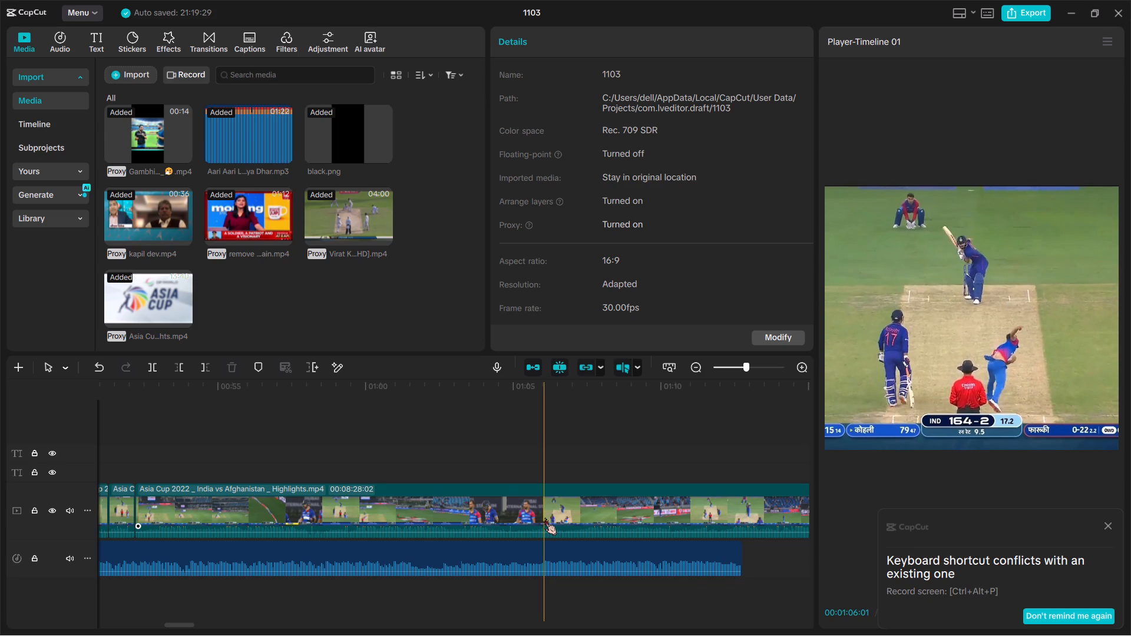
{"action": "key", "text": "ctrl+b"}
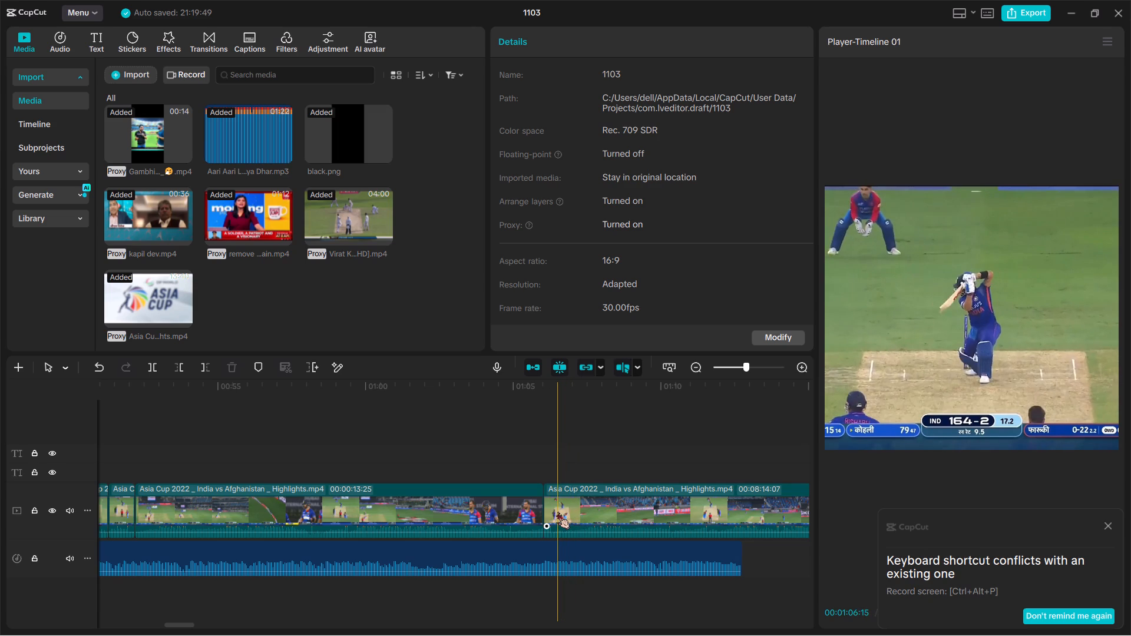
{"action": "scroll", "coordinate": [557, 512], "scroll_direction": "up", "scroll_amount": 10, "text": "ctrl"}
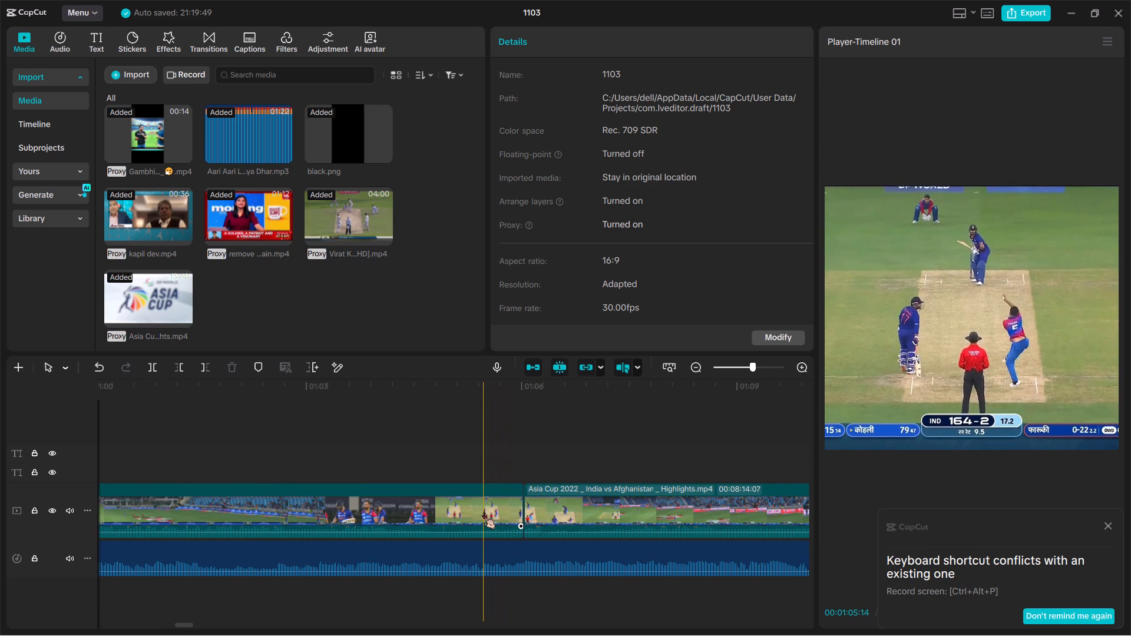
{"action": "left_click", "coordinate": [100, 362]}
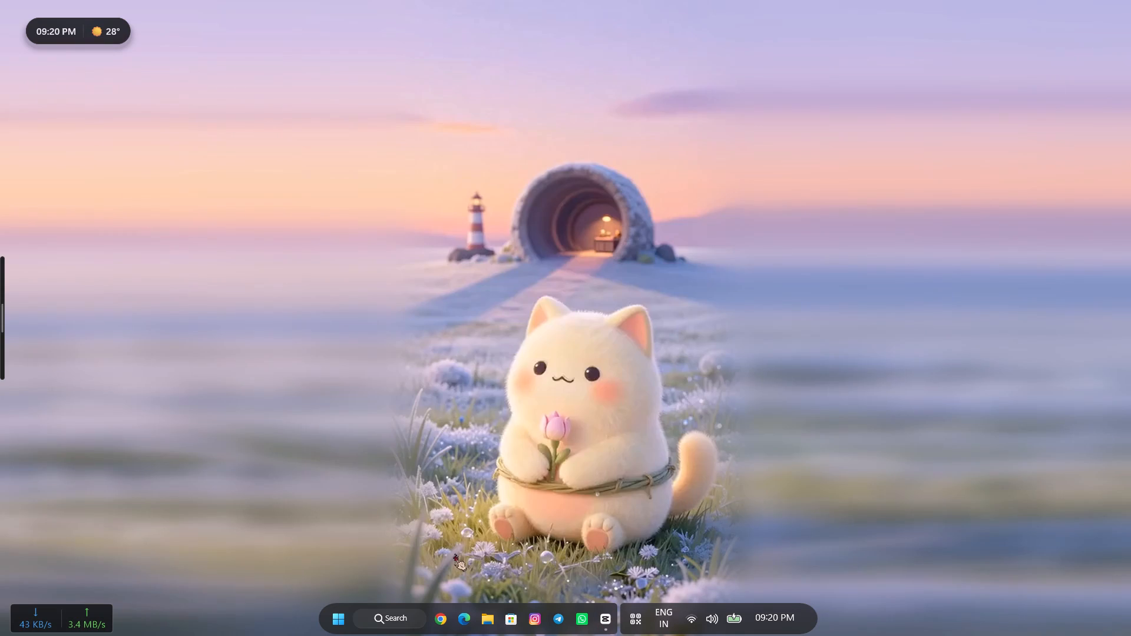
Switch to the desktop and launch the Kuro app.
{"action": "left_click", "coordinate": [325, 616]}
{"action": "left_click", "coordinate": [594, 293]}
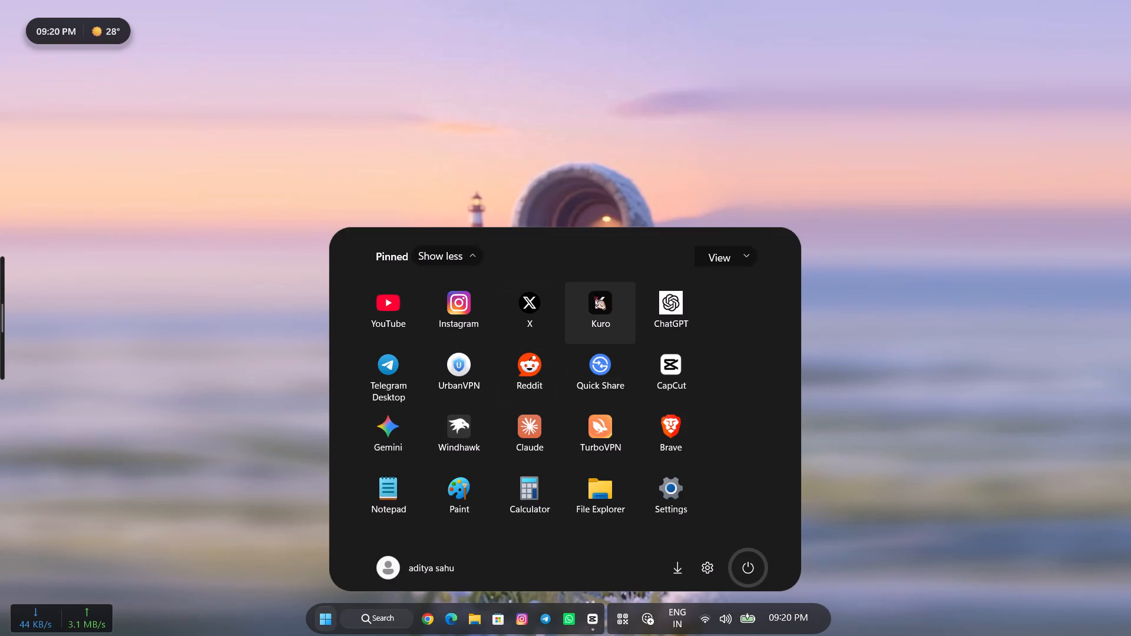
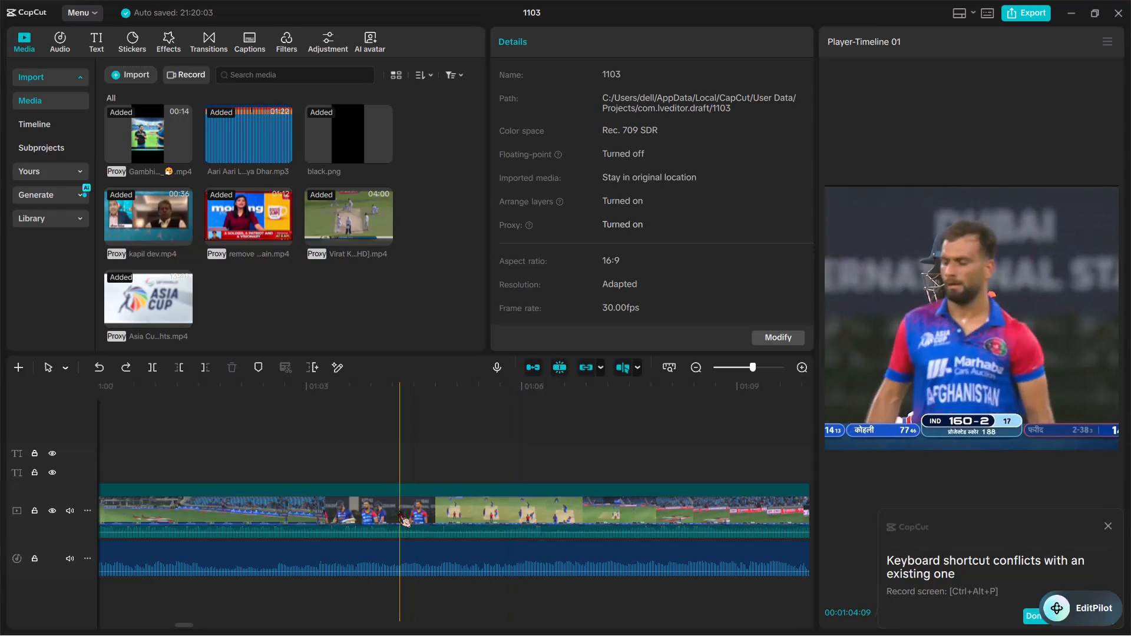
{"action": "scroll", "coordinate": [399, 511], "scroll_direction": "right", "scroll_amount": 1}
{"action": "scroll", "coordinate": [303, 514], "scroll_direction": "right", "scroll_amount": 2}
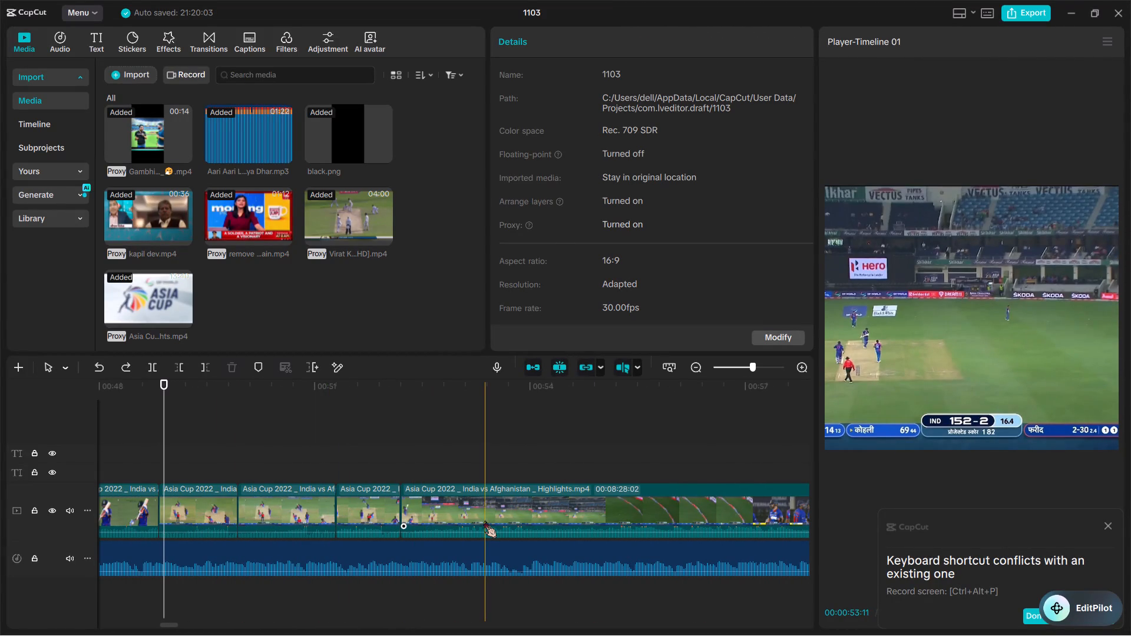
Switch to Google Chrome and search Google for "net speed check".
{"action": "left_click", "coordinate": [413, 609]}
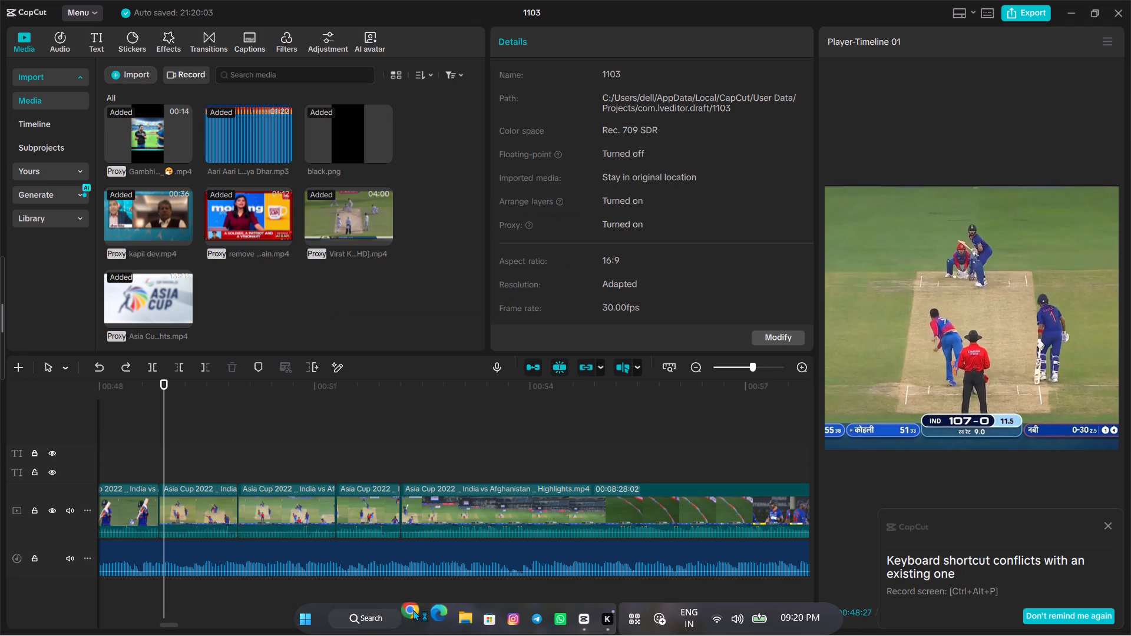
{"action": "left_click", "coordinate": [475, 516]}
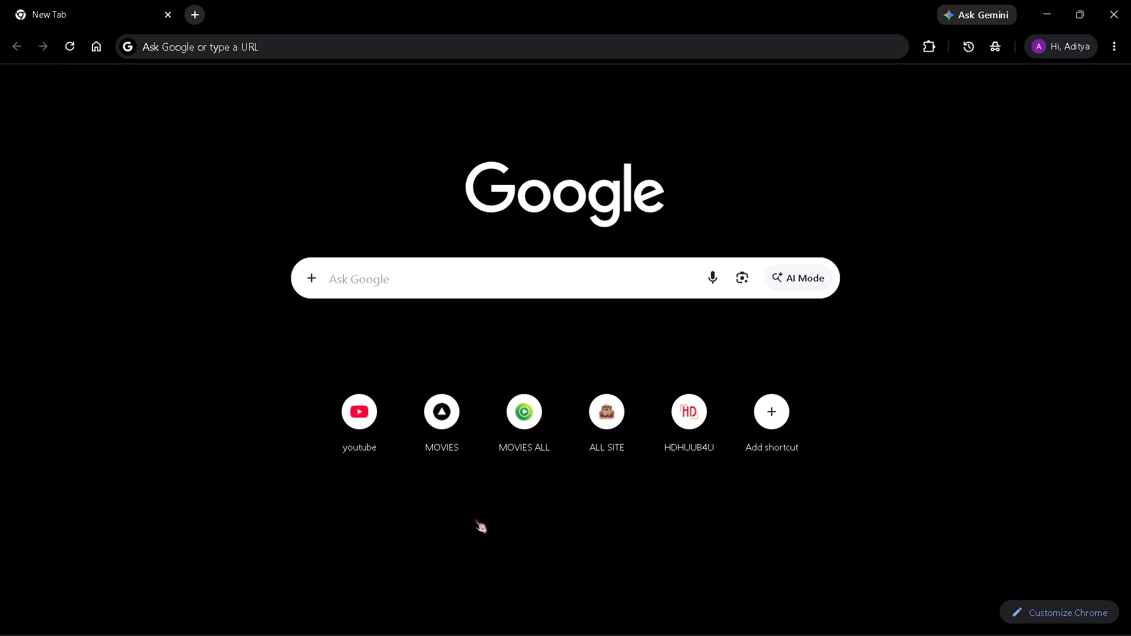
{"action": "left_click", "coordinate": [433, 266]}
{"action": "left_click", "coordinate": [425, 301]}
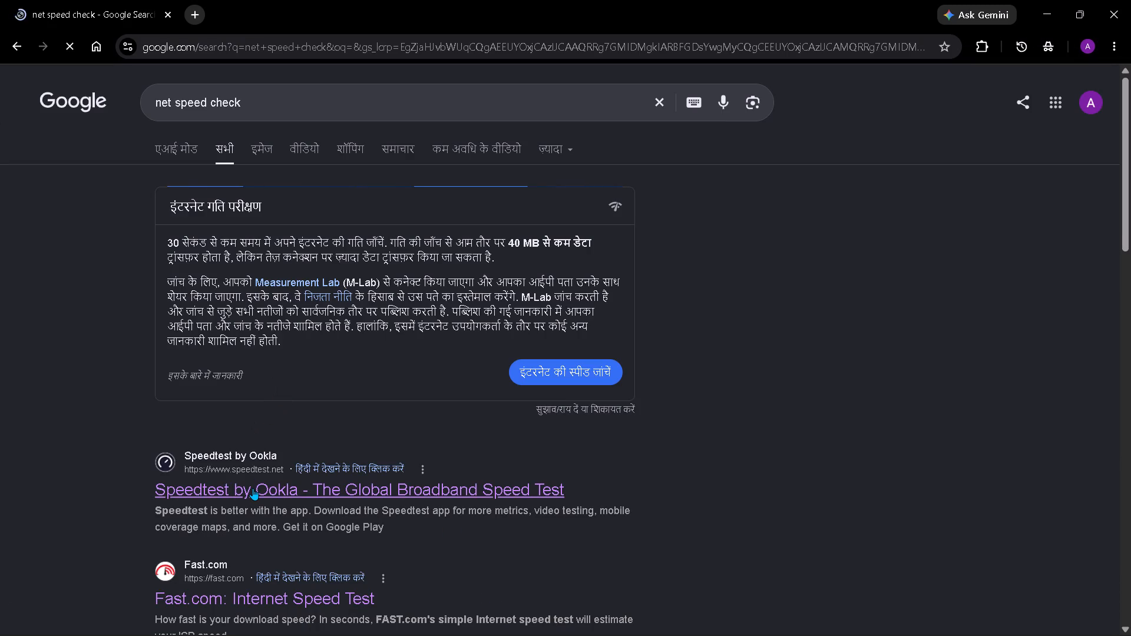
Run an internet speed test on Speedtest by Ookla, allowing location access while visiting the site, and close the browser.
{"action": "left_click", "coordinate": [253, 488]}
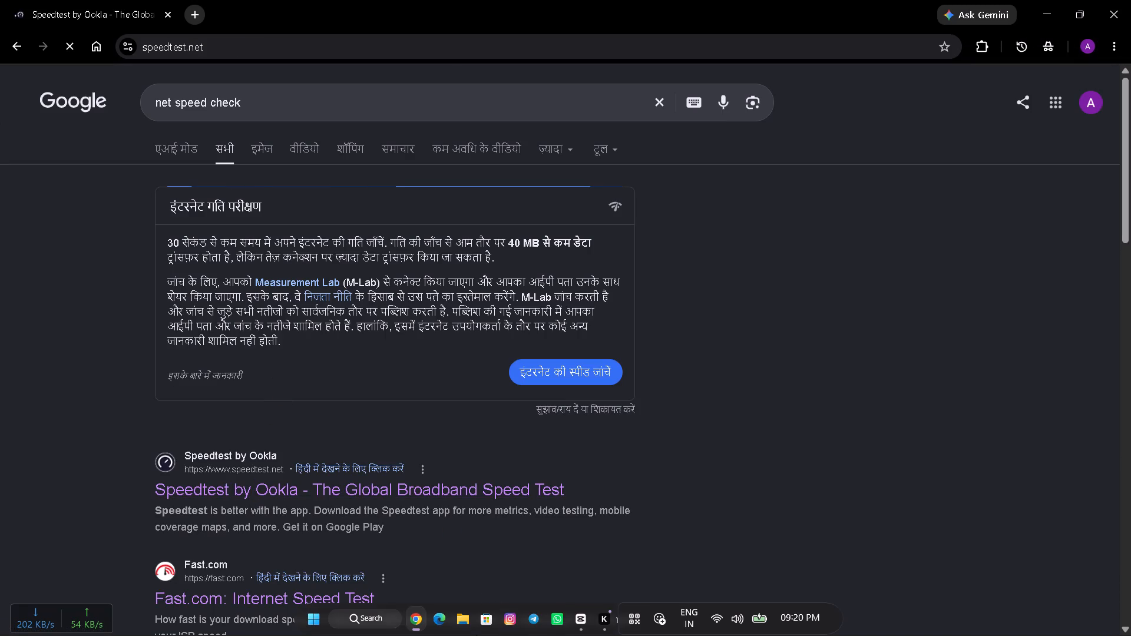
{"action": "left_click", "coordinate": [557, 274]}
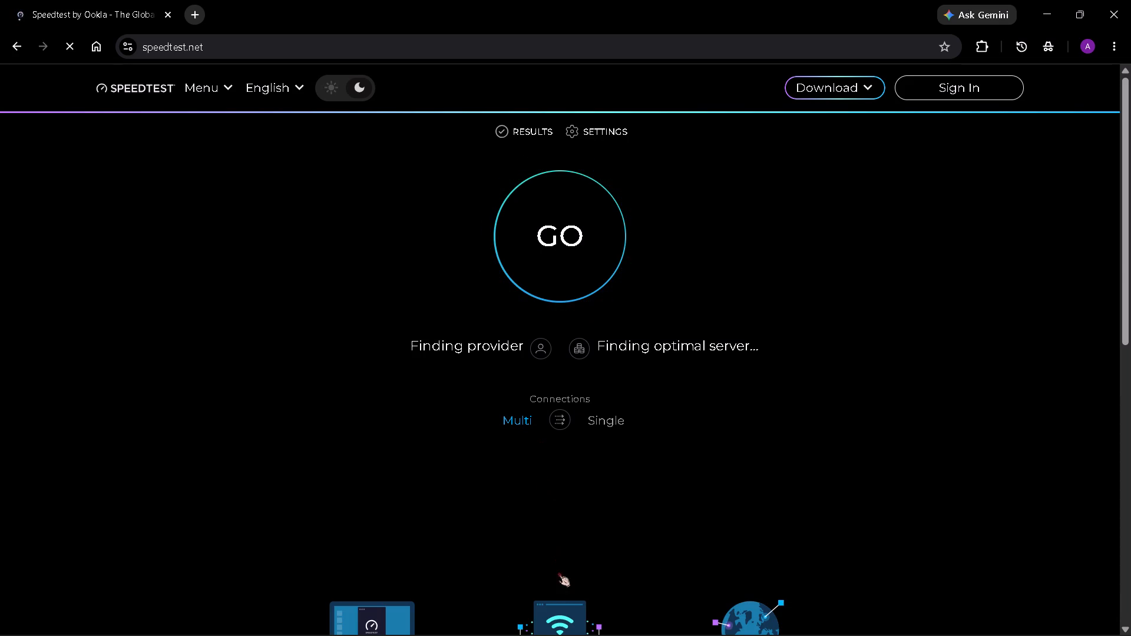
{"action": "left_click", "coordinate": [557, 268]}
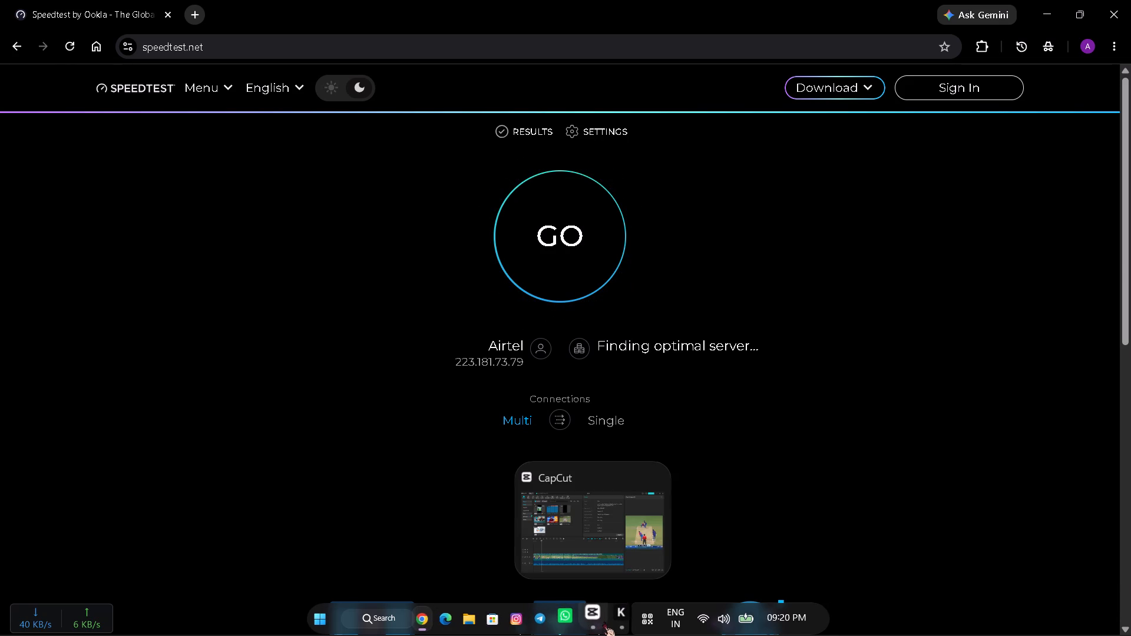
{"action": "left_click", "coordinate": [538, 218]}
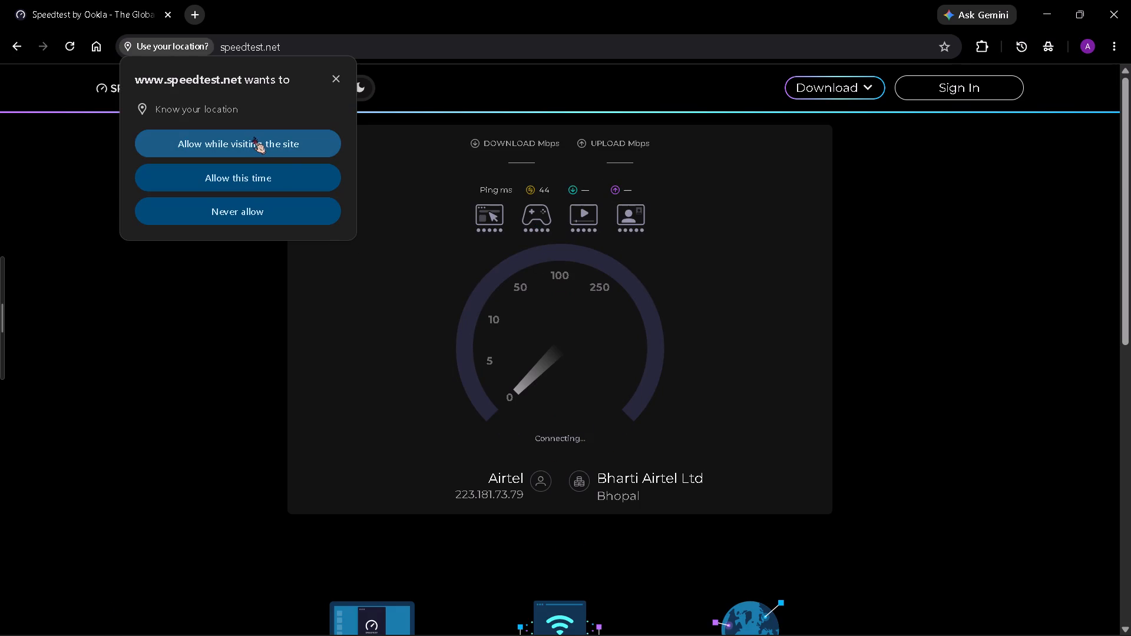
{"action": "left_click", "coordinate": [253, 137]}
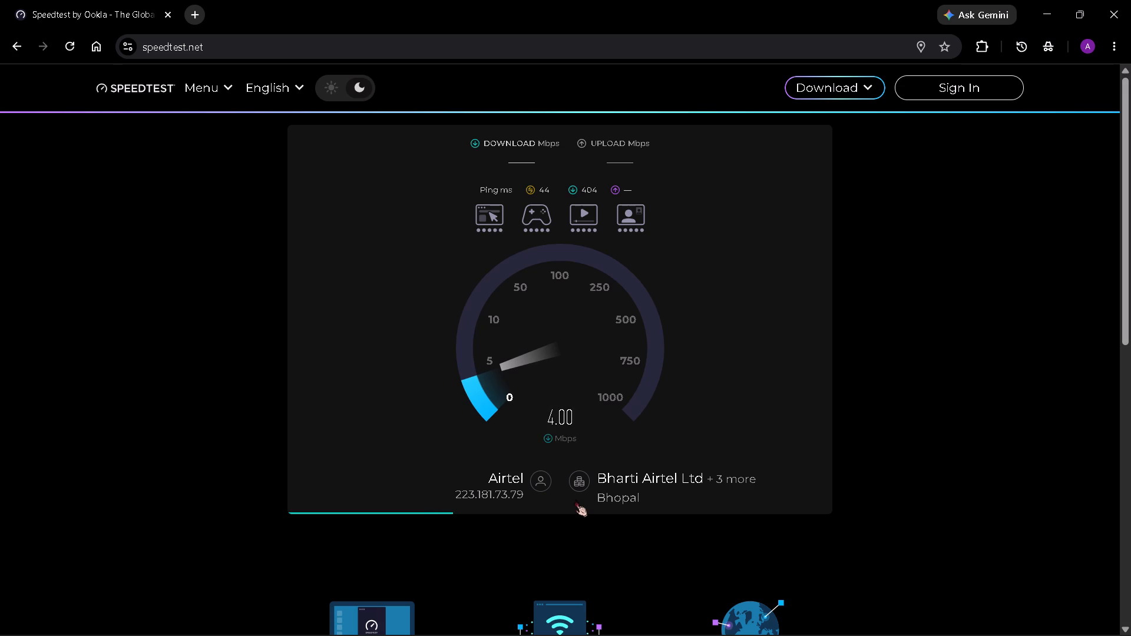
{"action": "left_click", "coordinate": [1130, 1]}
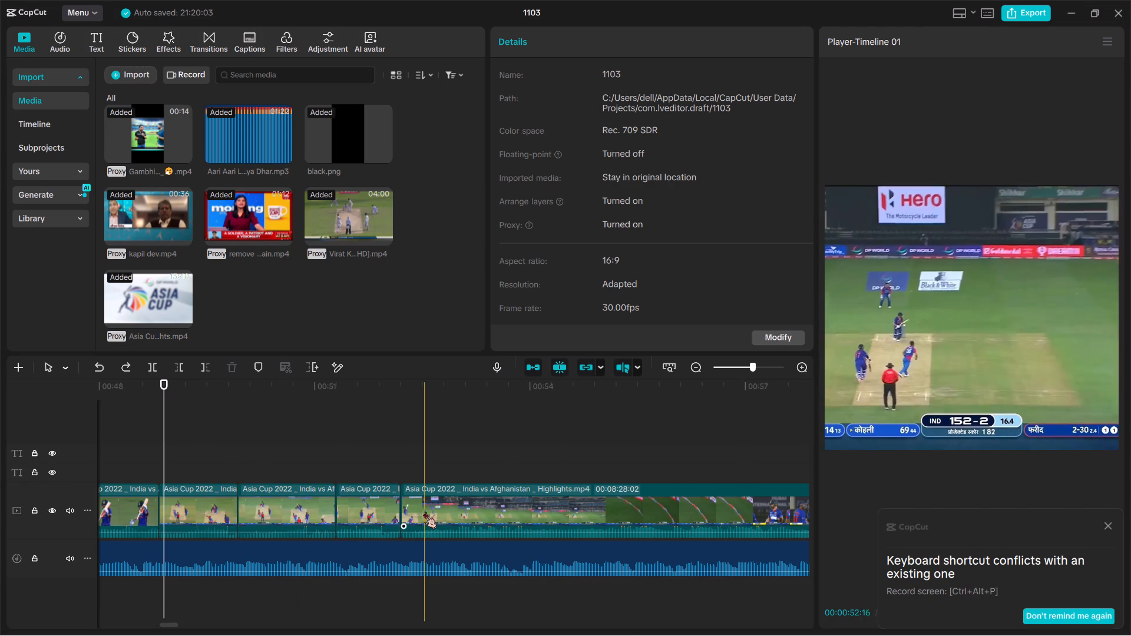
Split the highlights at 00:01:05:29 and 00:01:06:16 around Kohli's 164-2 shot, and delete the footage between the 152-2 shot and that shot.
{"action": "scroll", "coordinate": [530, 510], "scroll_direction": "left", "scroll_amount": 1}
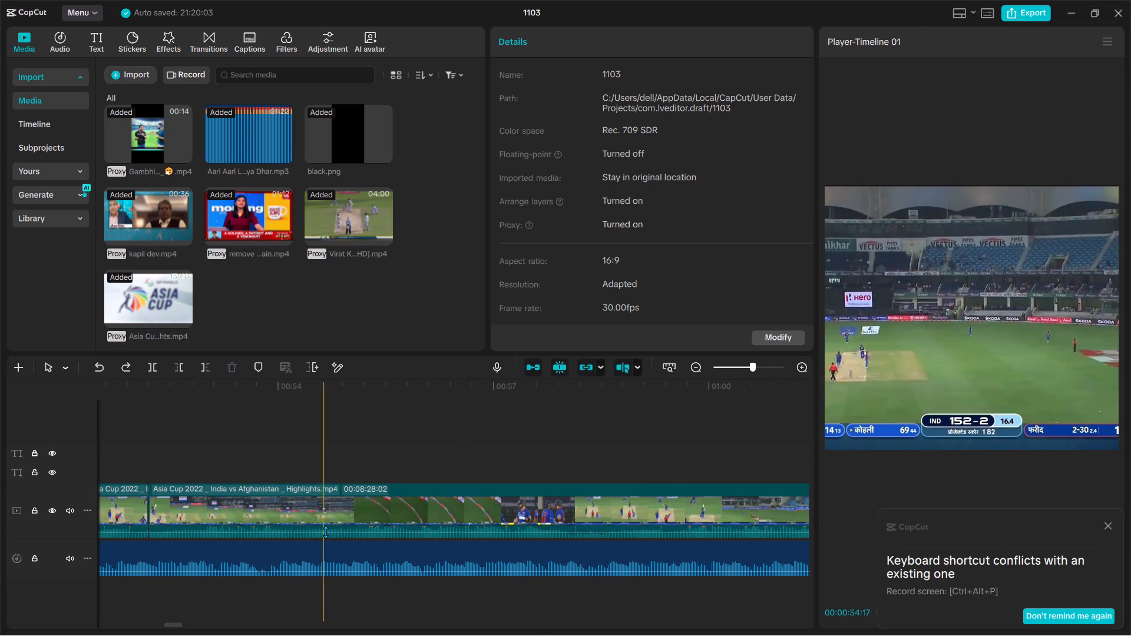
{"action": "scroll", "coordinate": [314, 509], "scroll_direction": "right", "scroll_amount": 1}
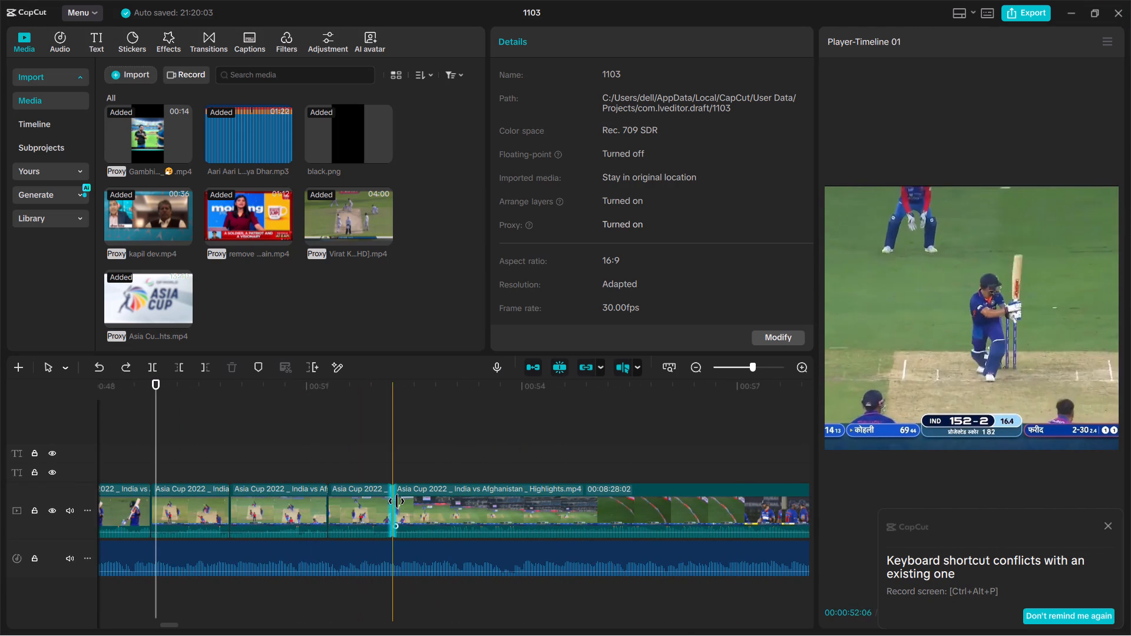
{"action": "scroll", "coordinate": [503, 487], "scroll_direction": "left", "scroll_amount": 1}
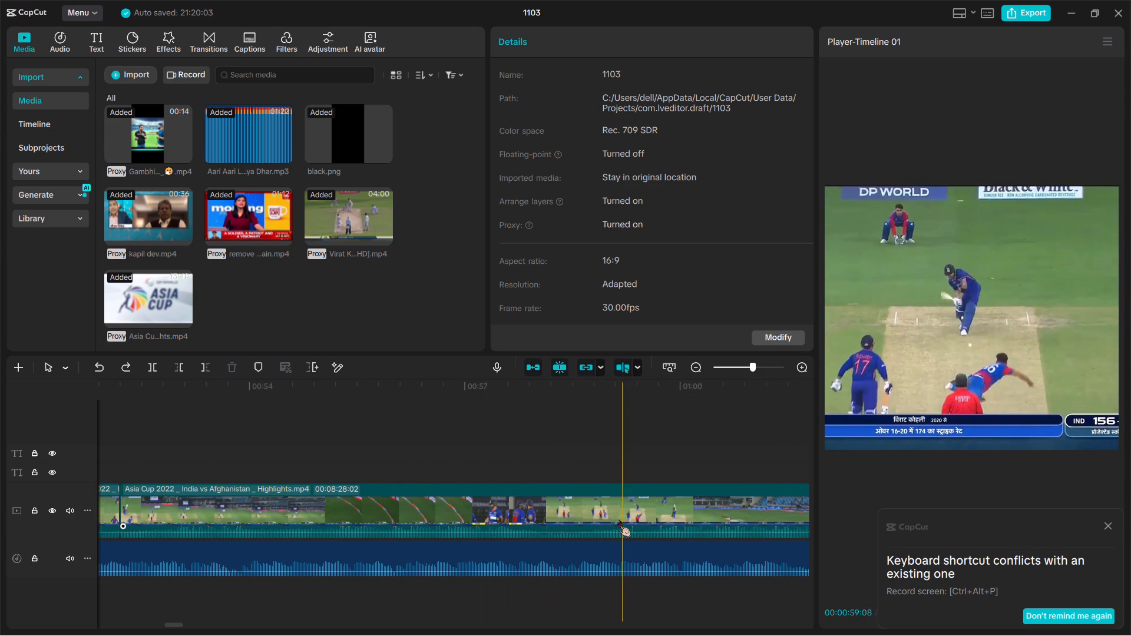
{"action": "scroll", "coordinate": [555, 526], "scroll_direction": "right", "scroll_amount": 1}
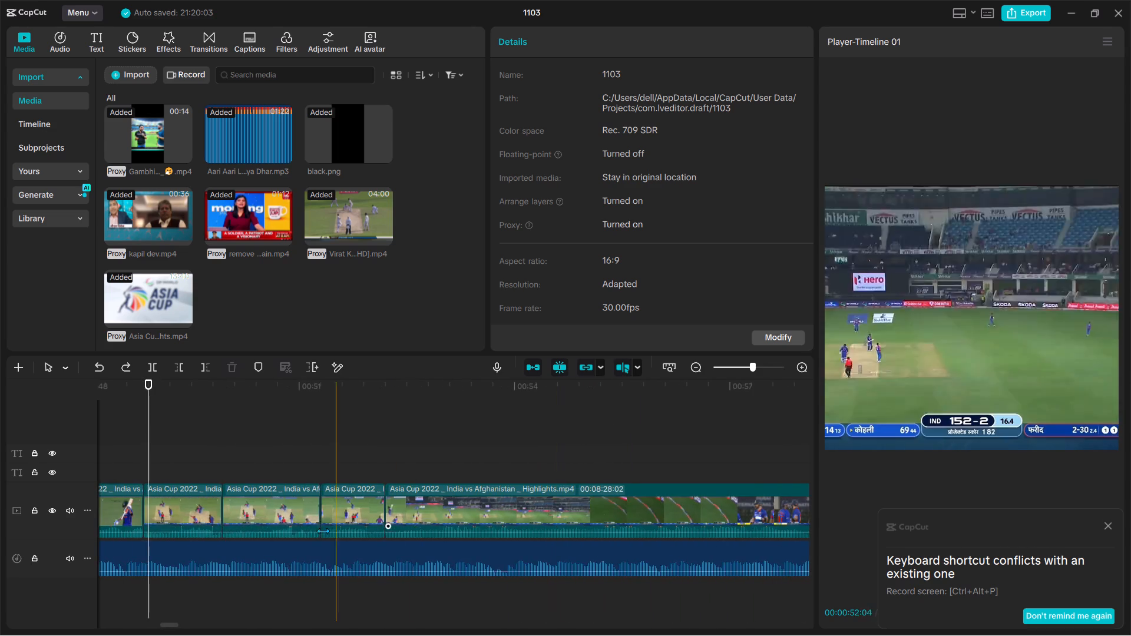
{"action": "scroll", "coordinate": [323, 534], "scroll_direction": "right", "scroll_amount": 1}
{"action": "scroll", "coordinate": [441, 529], "scroll_direction": "left", "scroll_amount": 1}
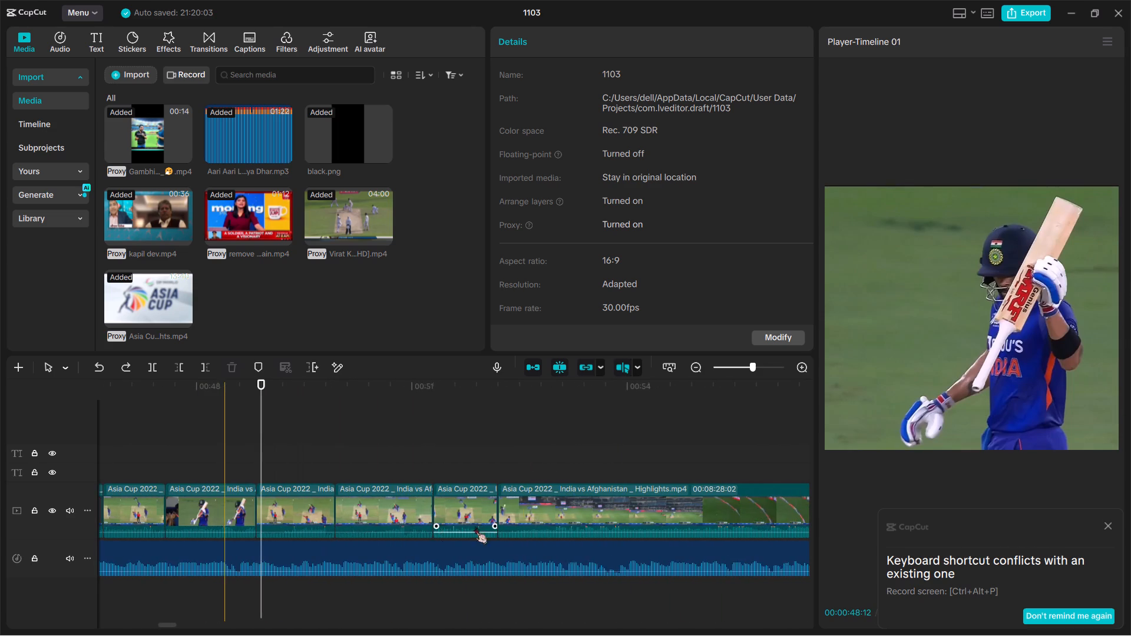
{"action": "scroll", "coordinate": [591, 513], "scroll_direction": "left", "scroll_amount": 2}
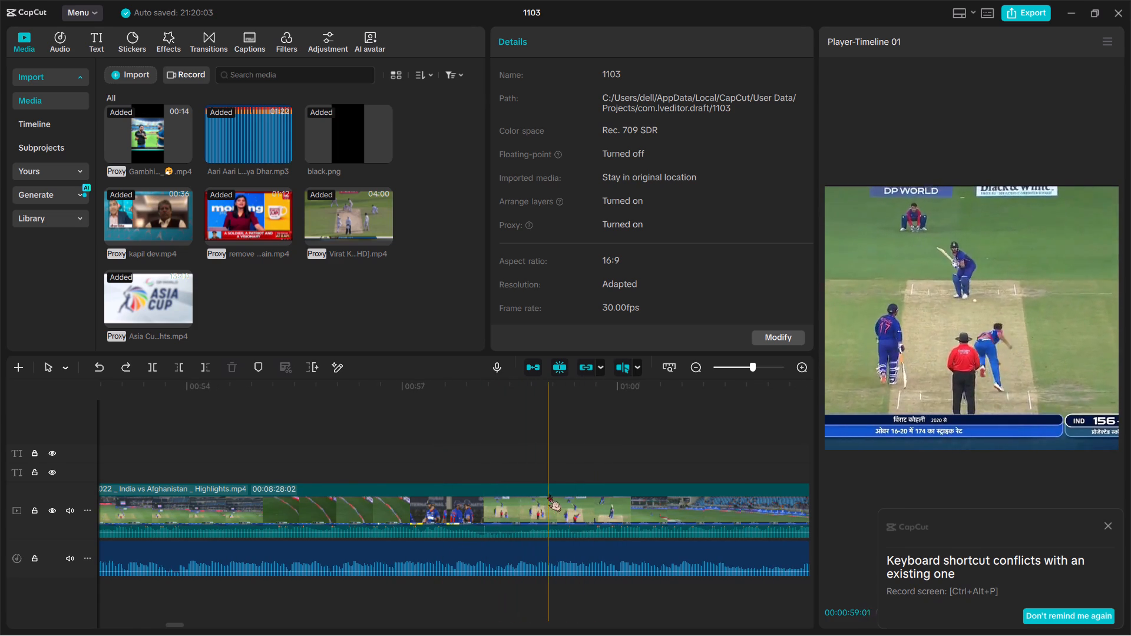
{"action": "scroll", "coordinate": [710, 518], "scroll_direction": "left", "scroll_amount": 1}
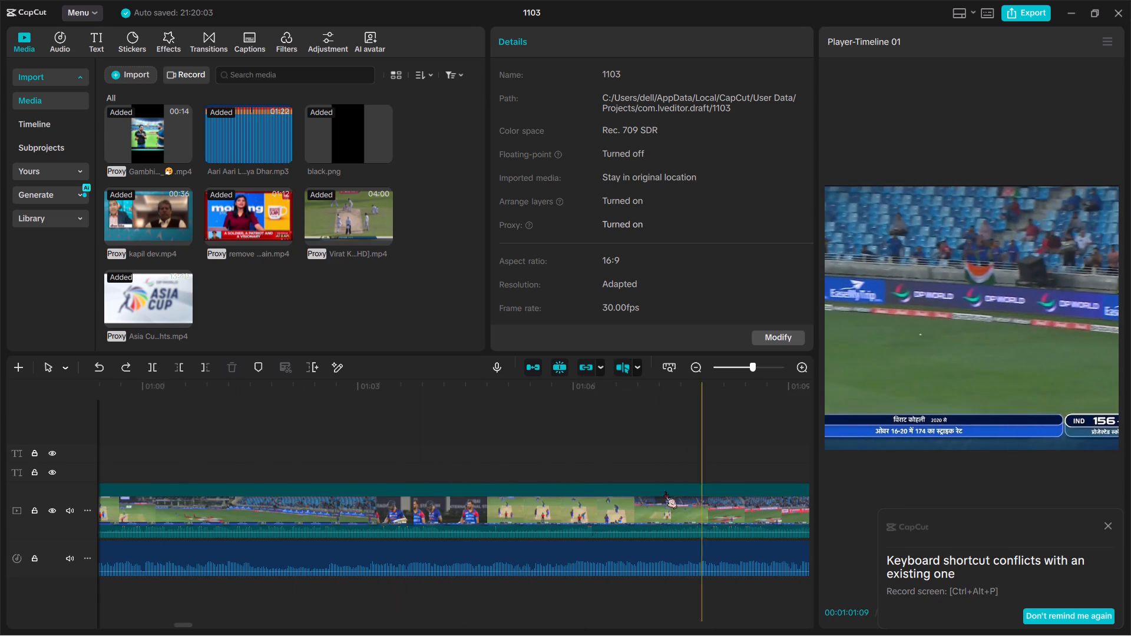
{"action": "scroll", "coordinate": [561, 509], "scroll_direction": "left", "scroll_amount": 1}
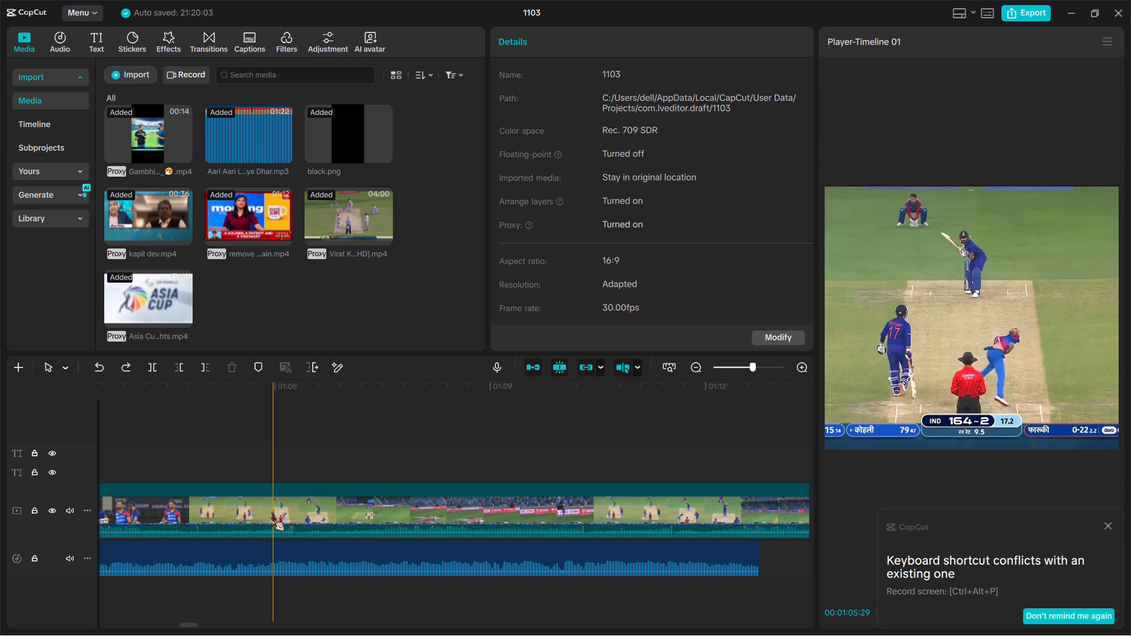
{"action": "key", "text": "ctrl+b"}
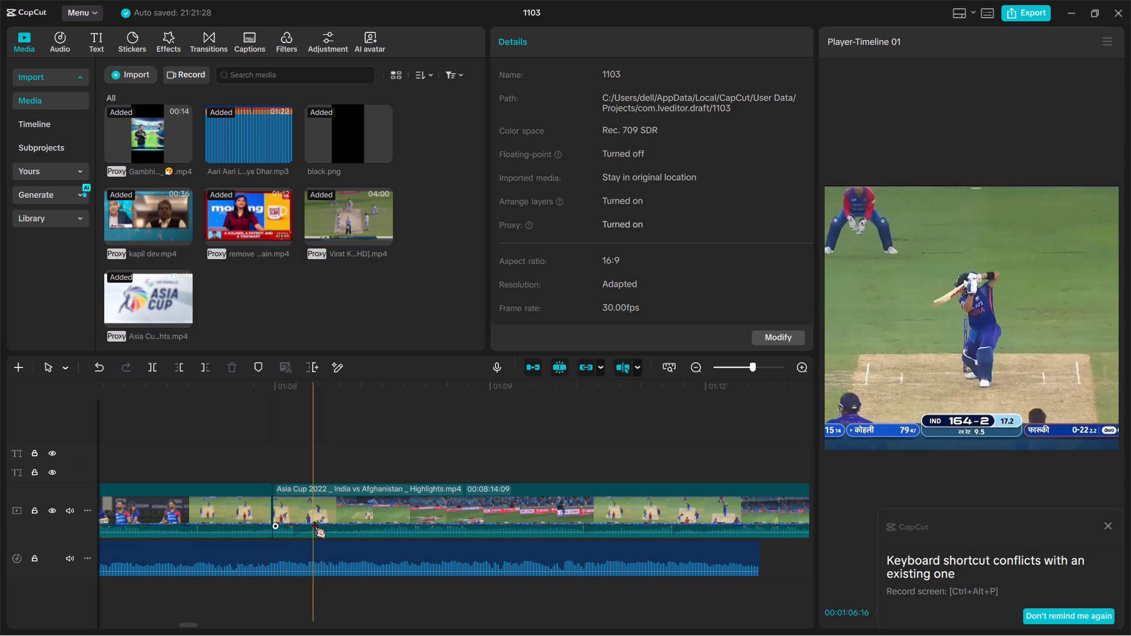
{"action": "key", "text": "ctrl+b"}
{"action": "left_click", "coordinate": [194, 521]}
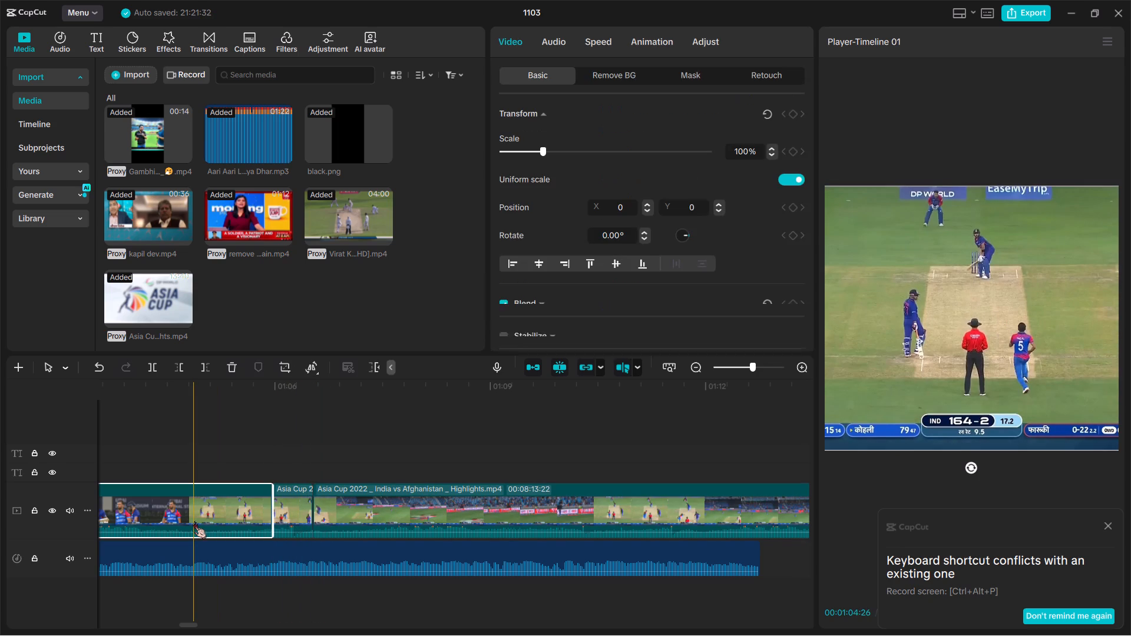
{"action": "key", "text": "BackSpace"}
Split the highlights at 00:00:57:07 and 00:00:58:03 around Kohli's 170-2 shot, and delete the footage between the 164-2 shot and that shot.
{"action": "scroll", "coordinate": [194, 521], "scroll_direction": "right", "scroll_amount": 1}
{"action": "scroll", "coordinate": [257, 521], "scroll_direction": "right", "scroll_amount": 1}
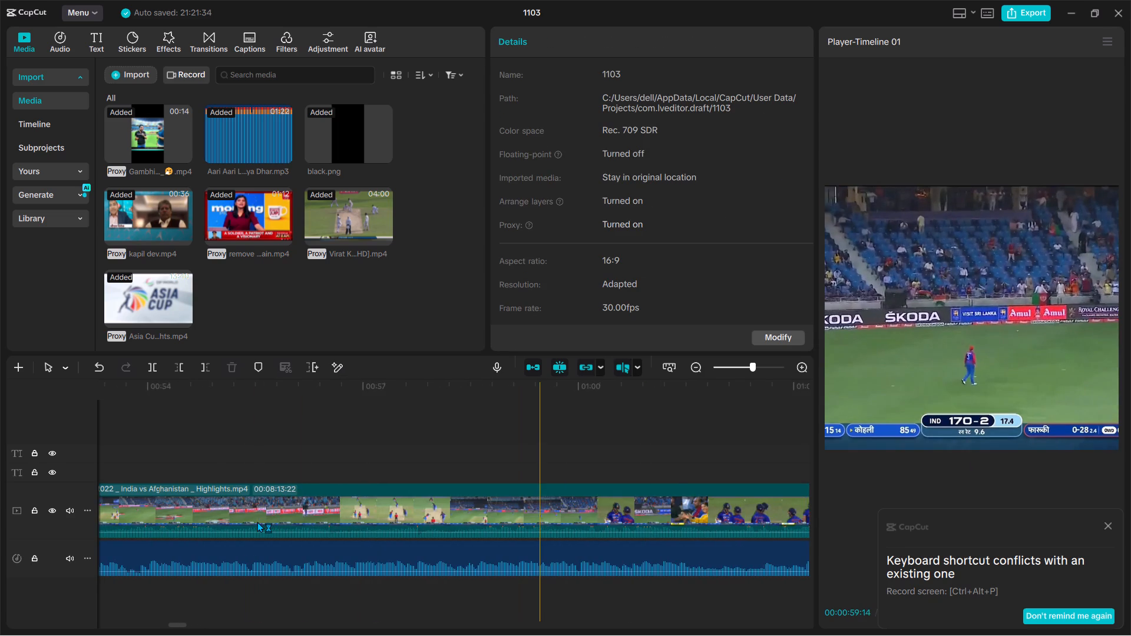
{"action": "scroll", "coordinate": [384, 523], "scroll_direction": "right", "scroll_amount": 1}
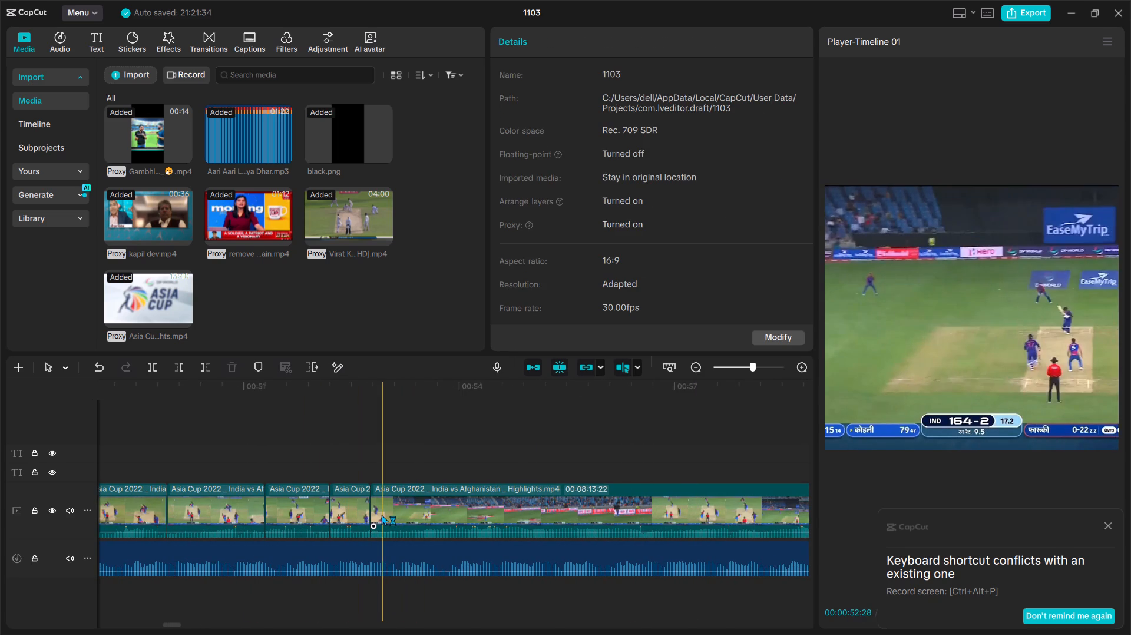
{"action": "scroll", "coordinate": [506, 516], "scroll_direction": "left", "scroll_amount": 1}
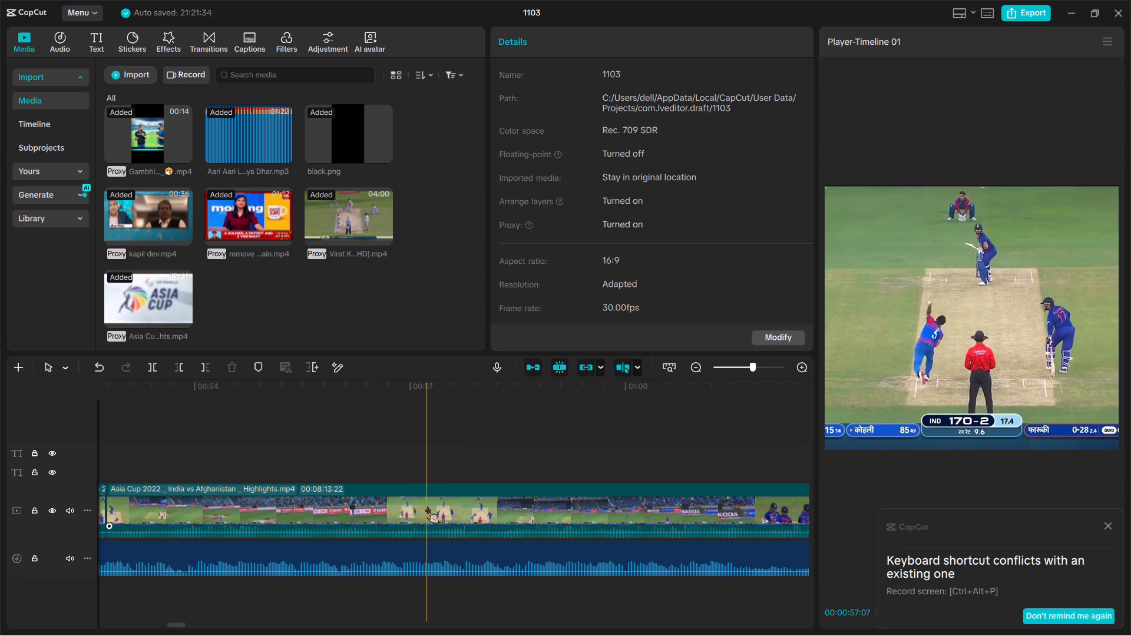
{"action": "key", "text": "ctrl+b"}
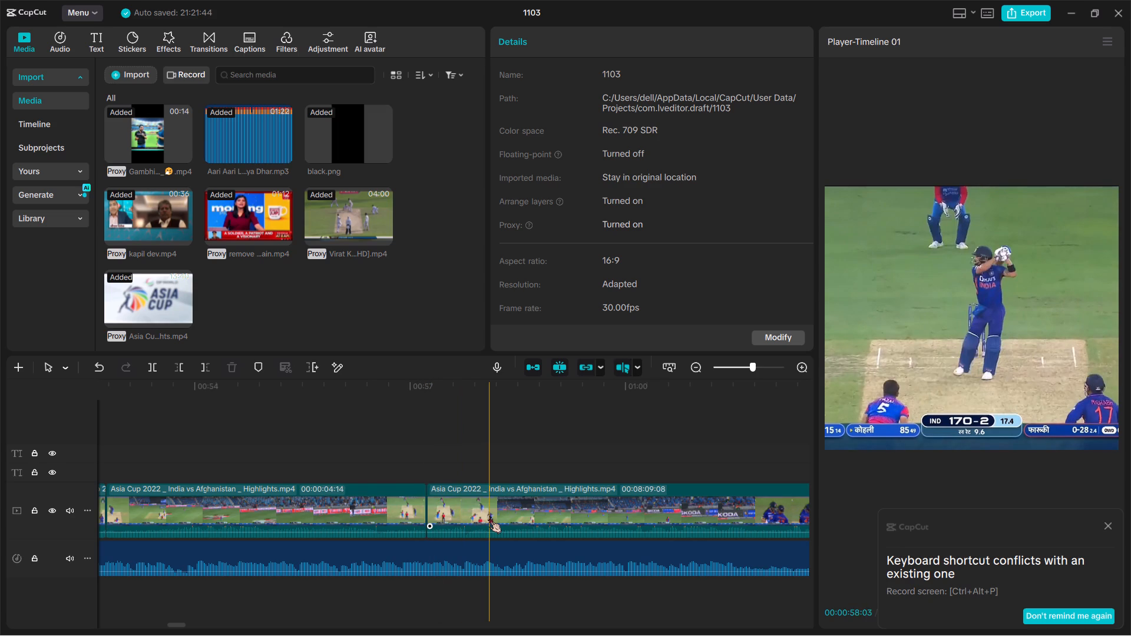
{"action": "key", "text": "ctrl+b"}
{"action": "left_click", "coordinate": [364, 509]}
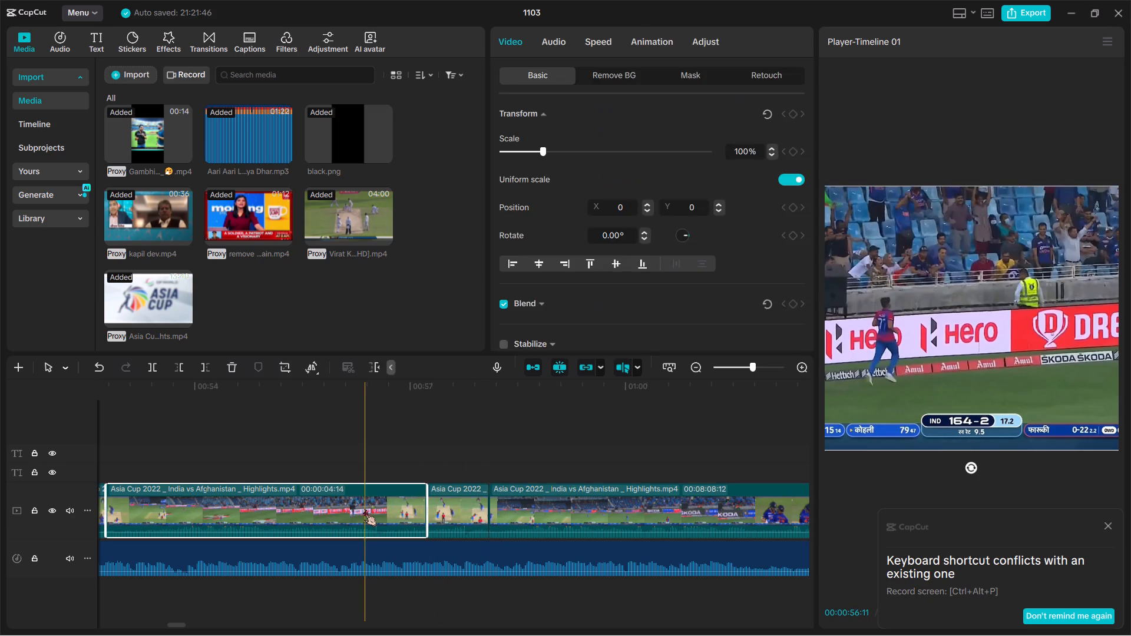
{"action": "key", "text": "BackSpace"}
Split the highlights just before and after Kohli's shot at 175-2, and delete the footage between the 170-2 shot and that shot.
{"action": "scroll", "coordinate": [364, 509], "scroll_direction": "right", "scroll_amount": 1}
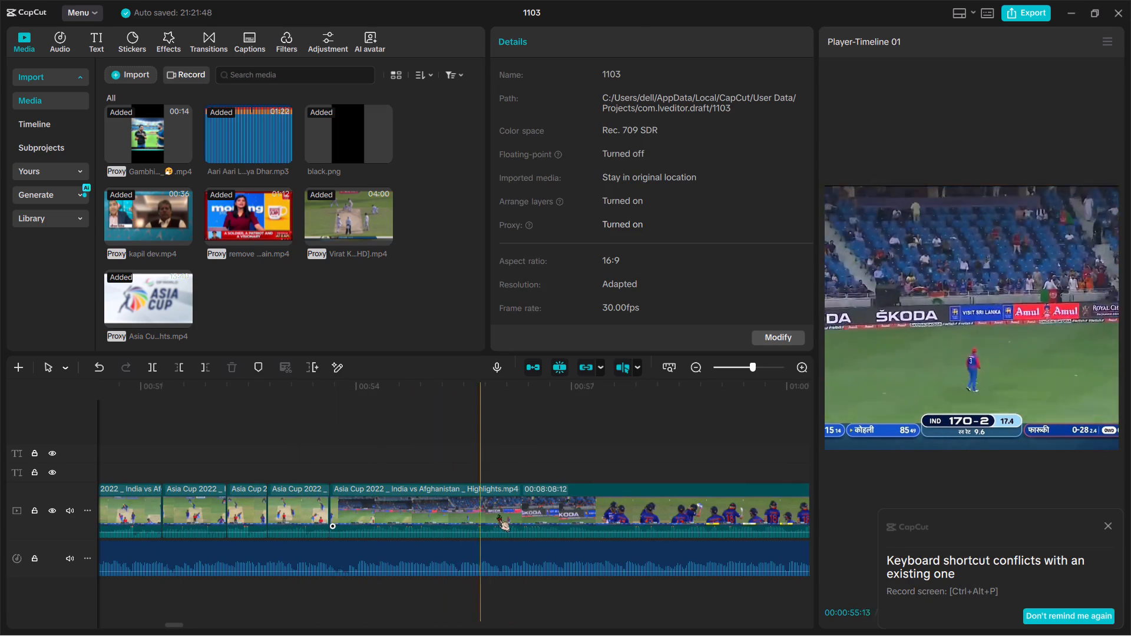
{"action": "scroll", "coordinate": [533, 517], "scroll_direction": "left", "scroll_amount": 1}
{"action": "scroll", "coordinate": [603, 536], "scroll_direction": "left", "scroll_amount": 1}
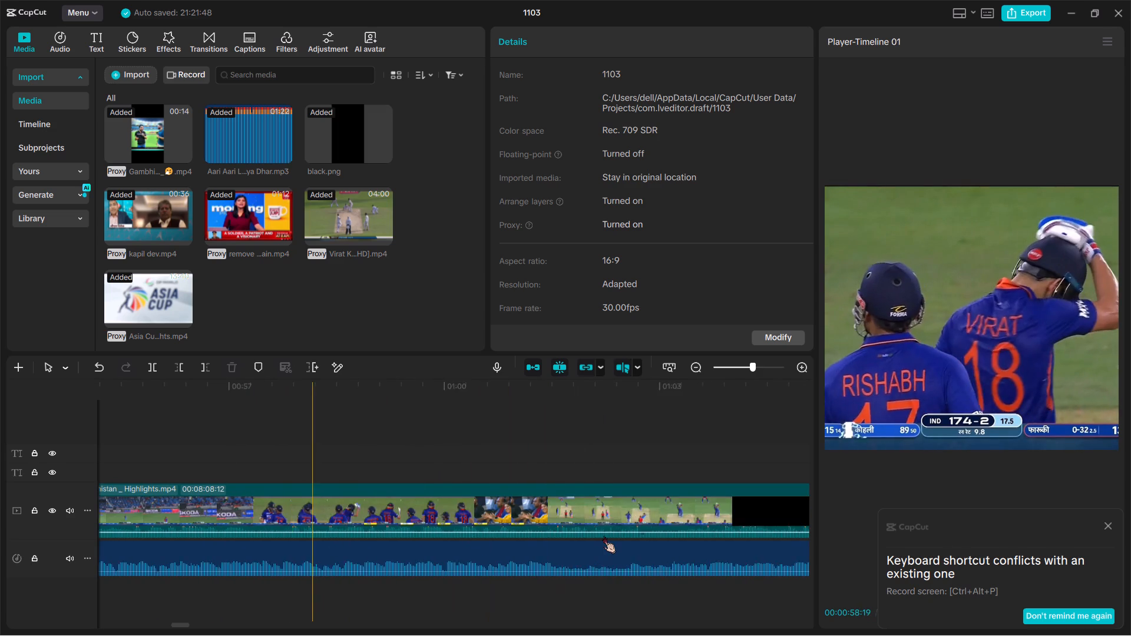
{"action": "scroll", "coordinate": [603, 536], "scroll_direction": "left", "scroll_amount": 1}
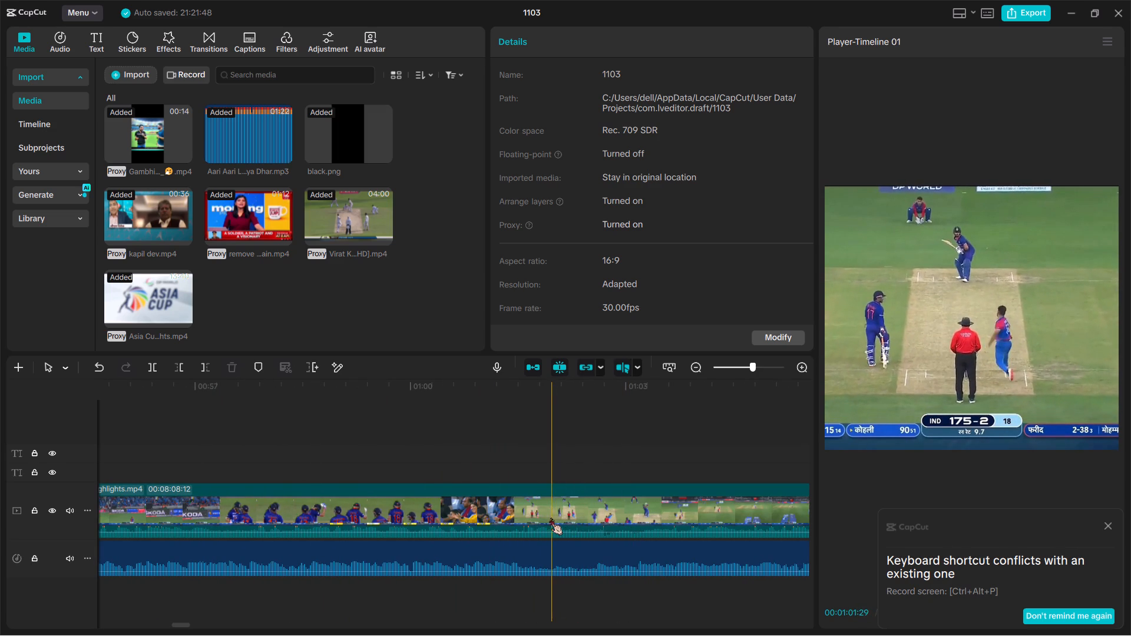
{"action": "key", "text": "ctrl+b"}
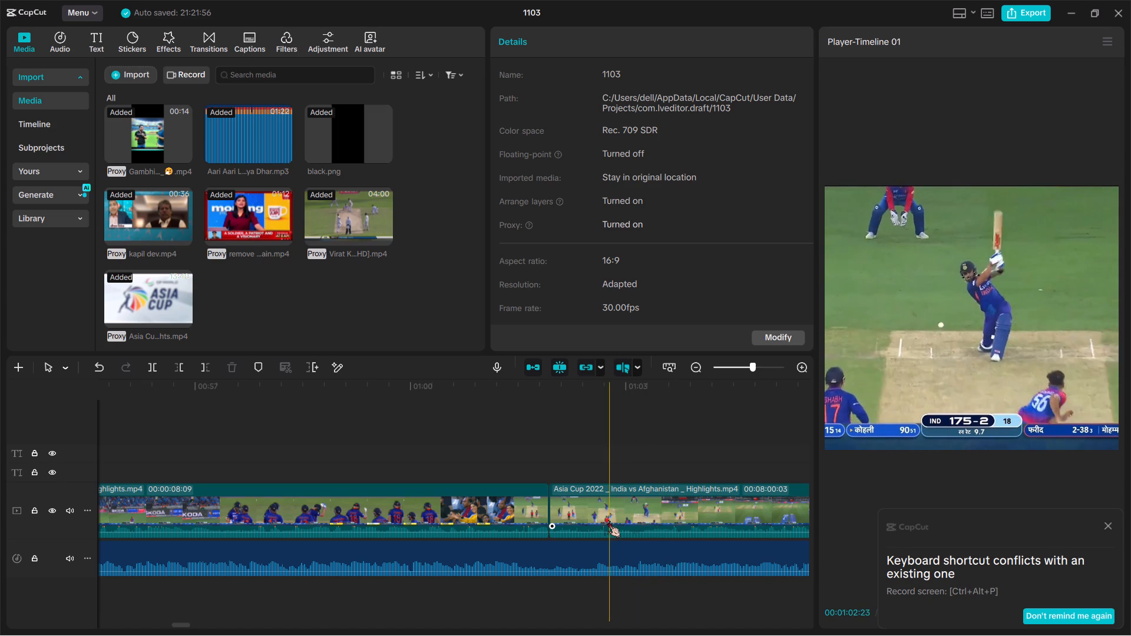
{"action": "key", "text": "ctrl+b"}
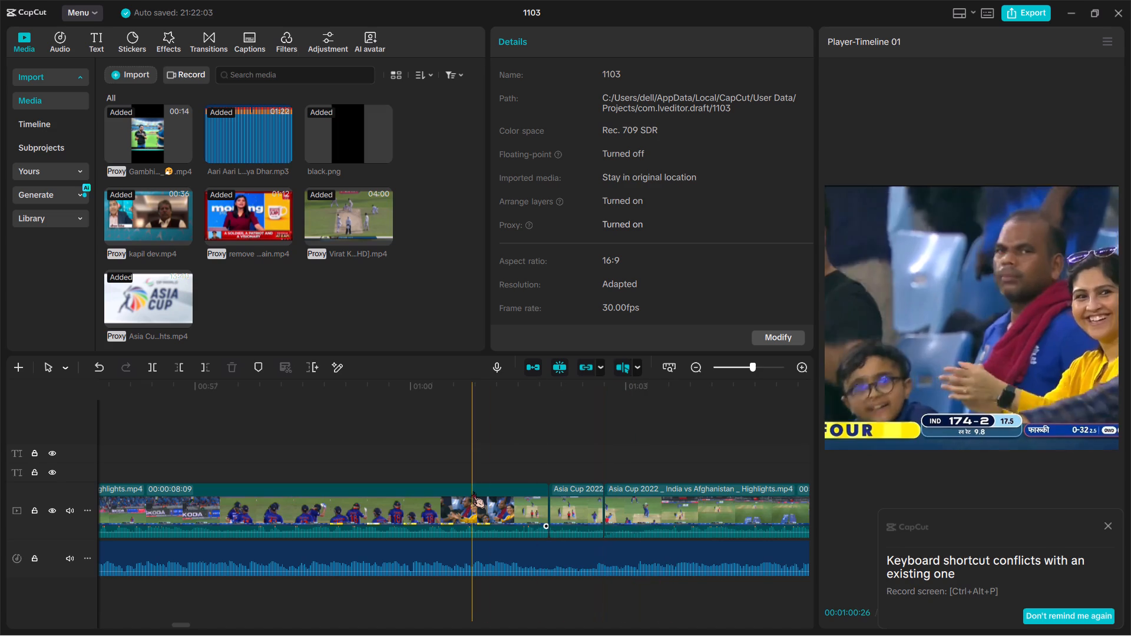
{"action": "left_click", "coordinate": [472, 491]}
{"action": "key", "text": "BackSpace"}
Split the highlights at 00:01:01:00 on the 179-2 delivery, delete the footage between the 175-2 shot and that split, and play the result.
{"action": "scroll", "coordinate": [472, 491], "scroll_direction": "right", "scroll_amount": 1}
{"action": "scroll", "coordinate": [472, 491], "scroll_direction": "down", "scroll_amount": 4, "text": "ctrl"}
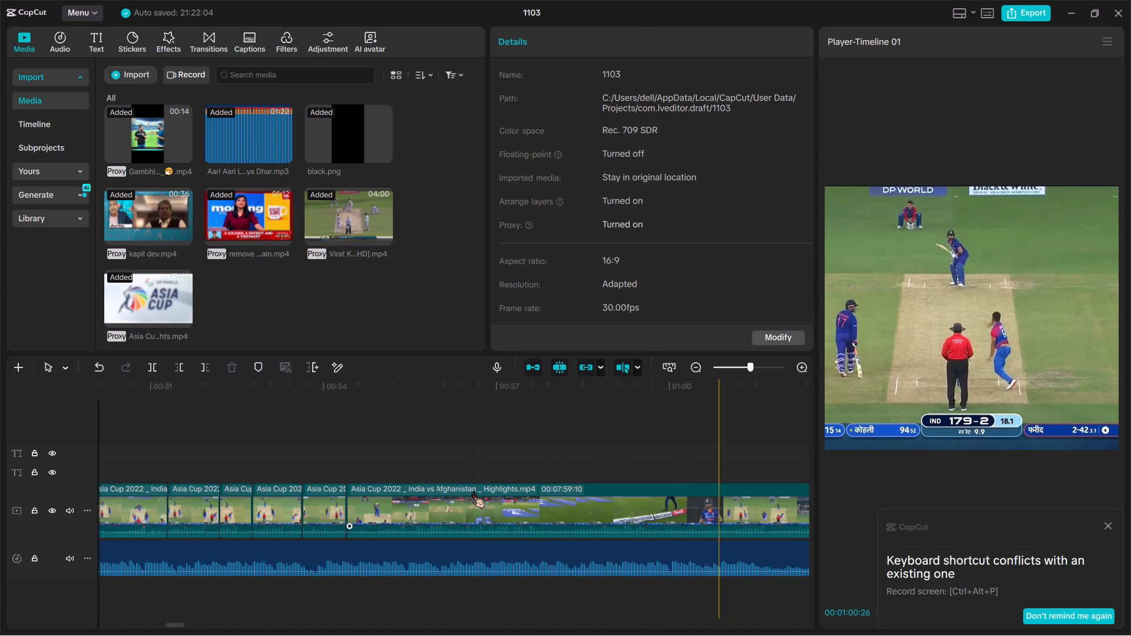
{"action": "scroll", "coordinate": [472, 491], "scroll_direction": "down", "scroll_amount": 2, "text": "ctrl"}
{"action": "scroll", "coordinate": [652, 526], "scroll_direction": "left", "scroll_amount": 1}
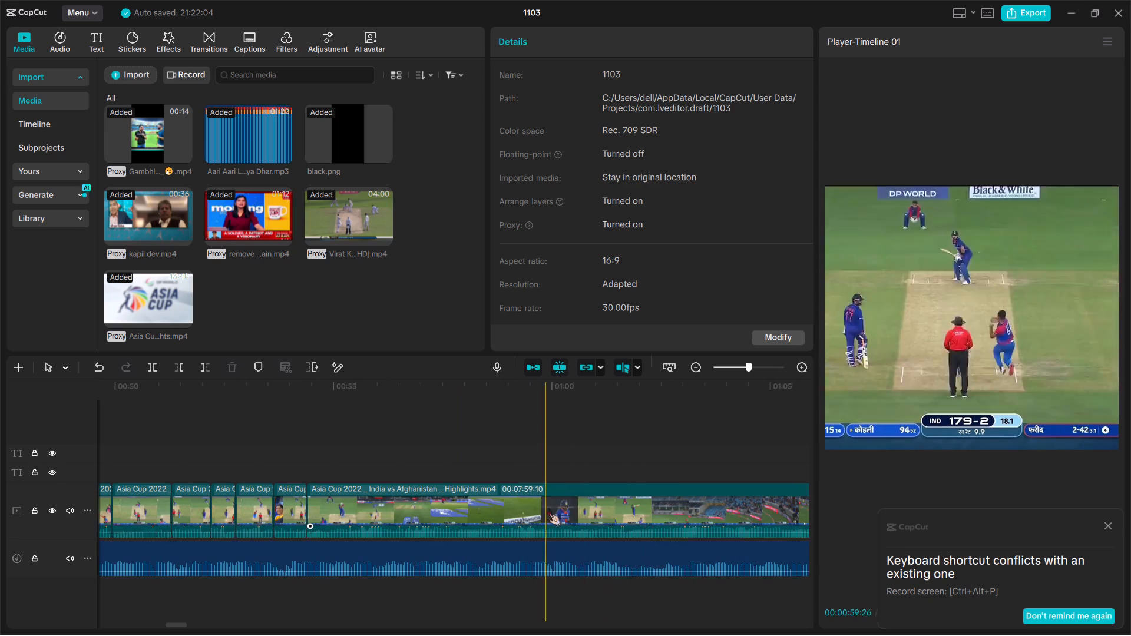
{"action": "scroll", "coordinate": [635, 515], "scroll_direction": "left", "scroll_amount": 1}
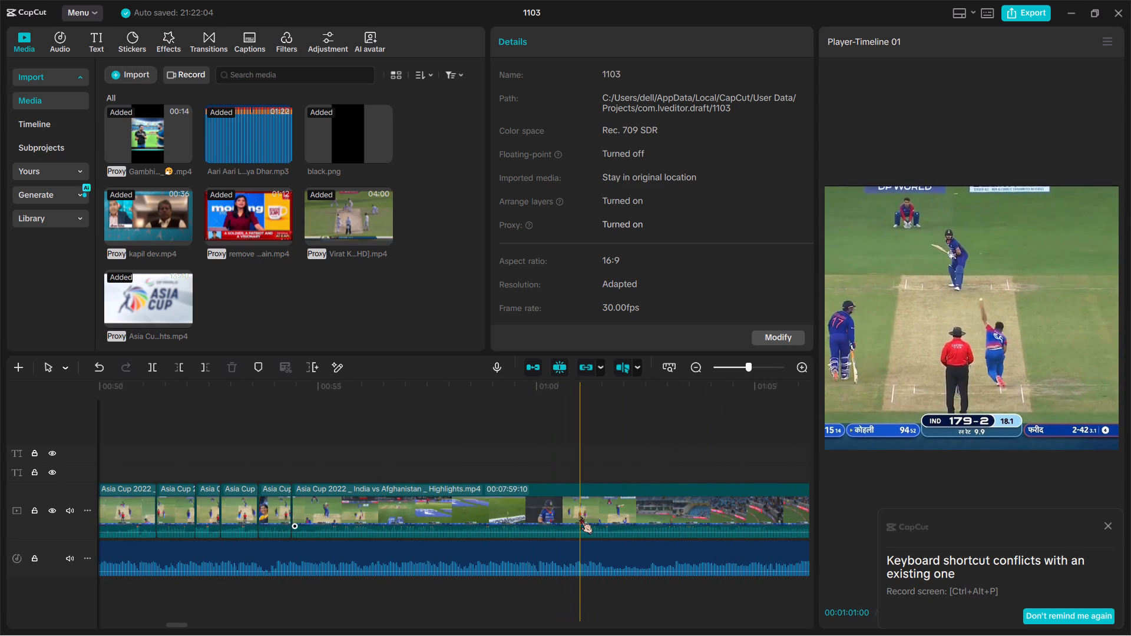
{"action": "key", "text": "ctrl+b"}
{"action": "left_click", "coordinate": [519, 509]}
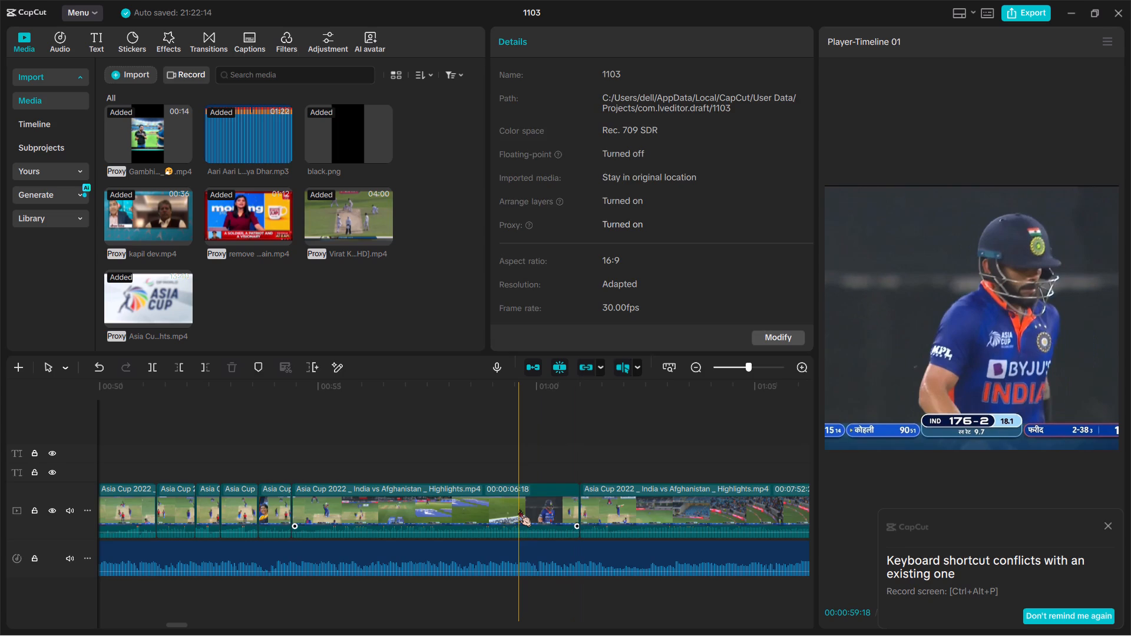
{"action": "key", "text": "BackSpace"}
{"action": "key", "text": "space"}
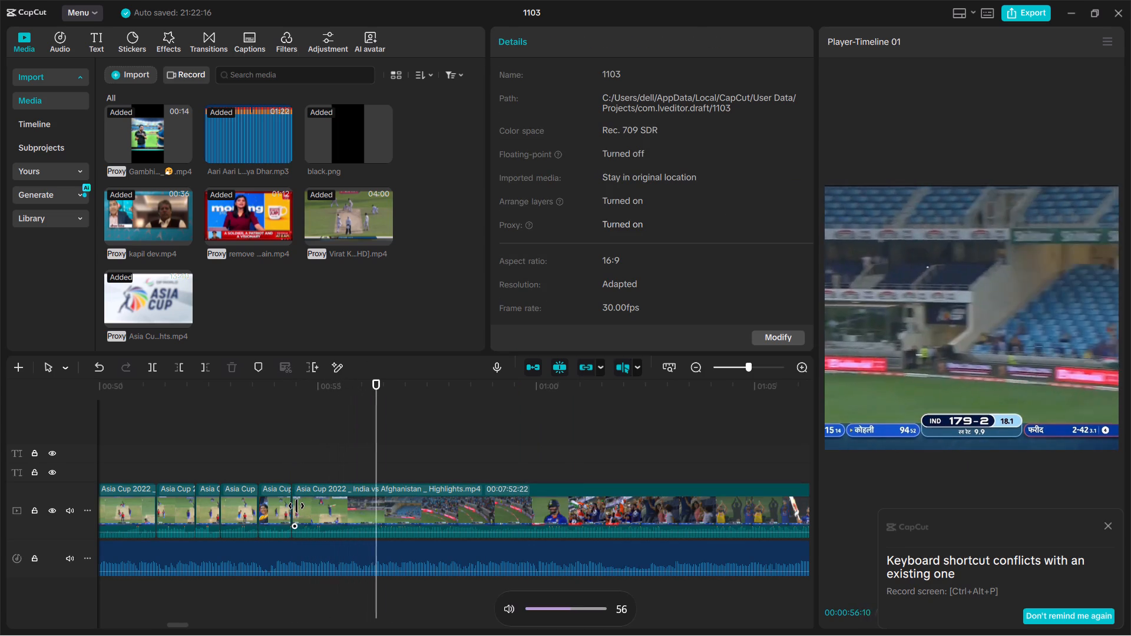
Split the highlights at the end of the music, during Kohli's 185-2 century celebration, and delete all the footage after the split.
{"action": "scroll", "coordinate": [296, 506], "scroll_direction": "down", "scroll_amount": 5, "text": "ctrl"}
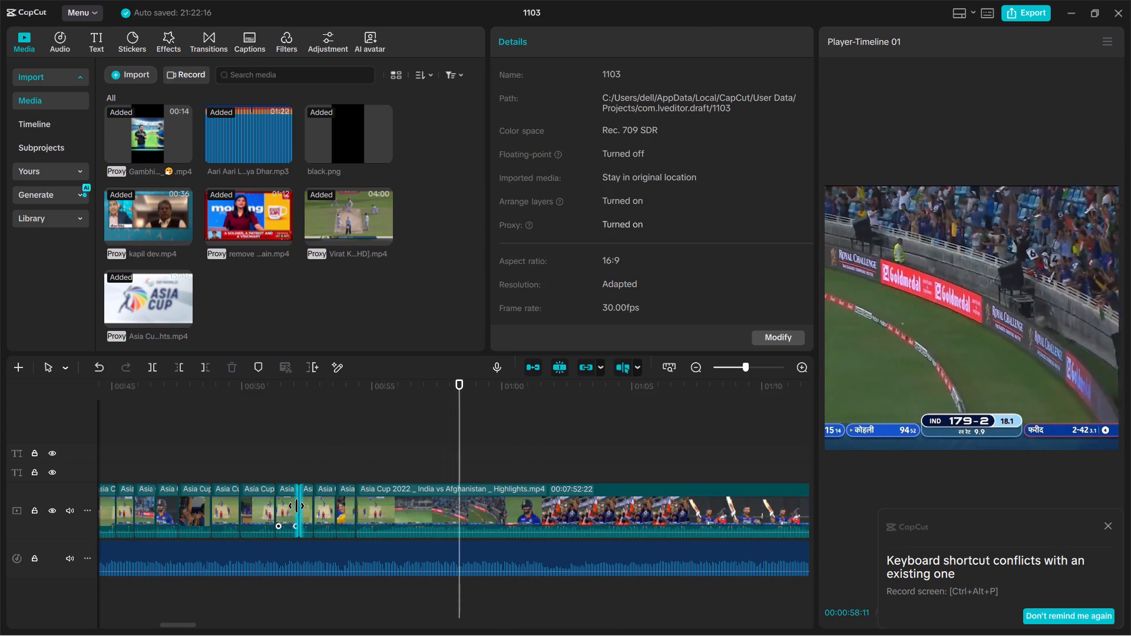
{"action": "scroll", "coordinate": [296, 506], "scroll_direction": "down", "scroll_amount": 3, "text": "ctrl"}
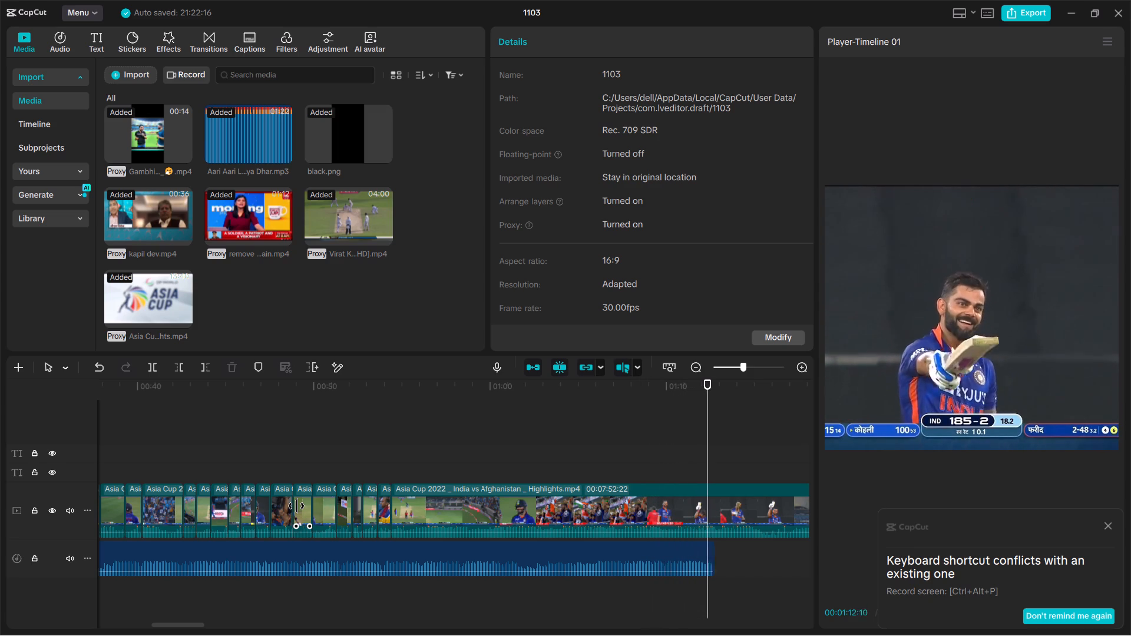
{"action": "key", "text": "space"}
{"action": "key", "text": "space"}
{"action": "scroll", "coordinate": [296, 506], "scroll_direction": "left", "scroll_amount": 1}
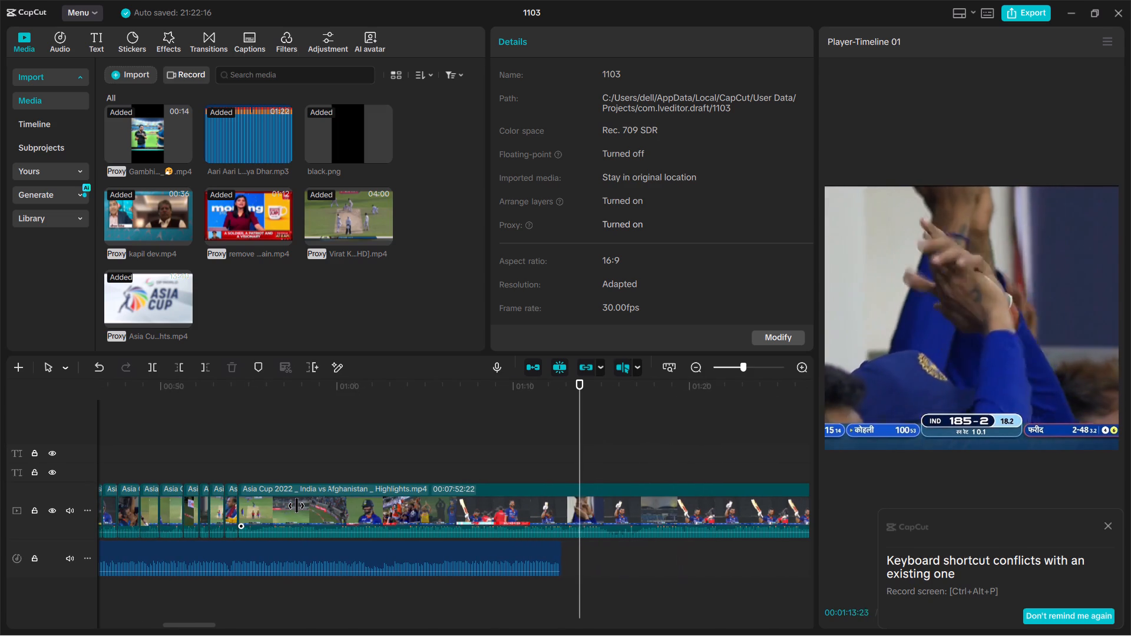
{"action": "key", "text": "space"}
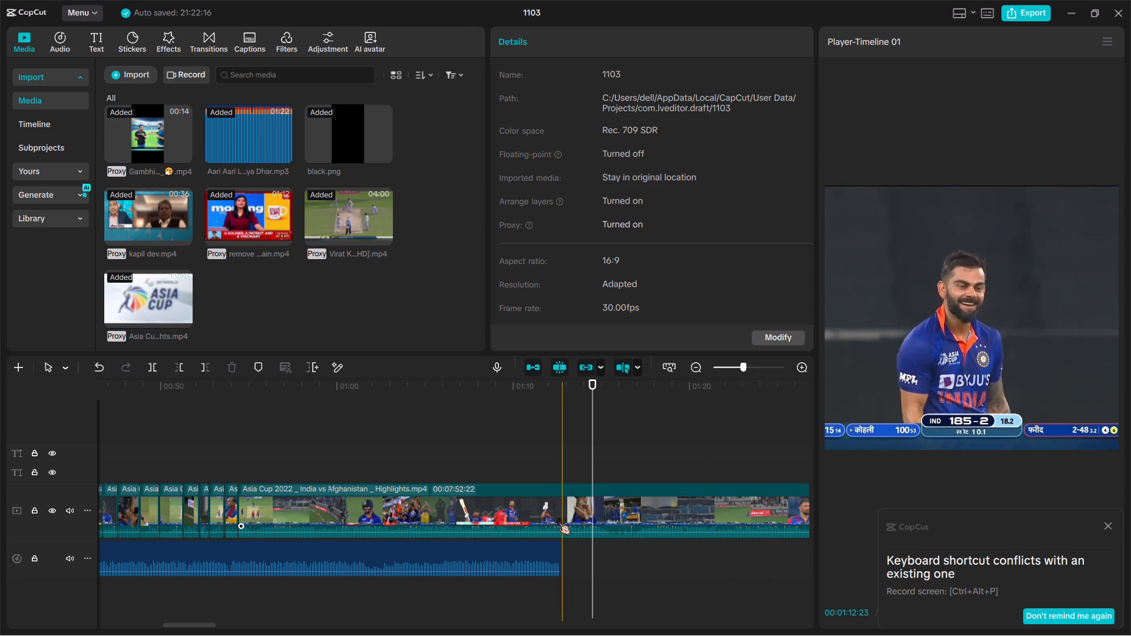
{"action": "key", "text": "ctrl+b"}
{"action": "scroll", "coordinate": [558, 518], "scroll_direction": "left", "scroll_amount": 2}
{"action": "left_click", "coordinate": [500, 508]}
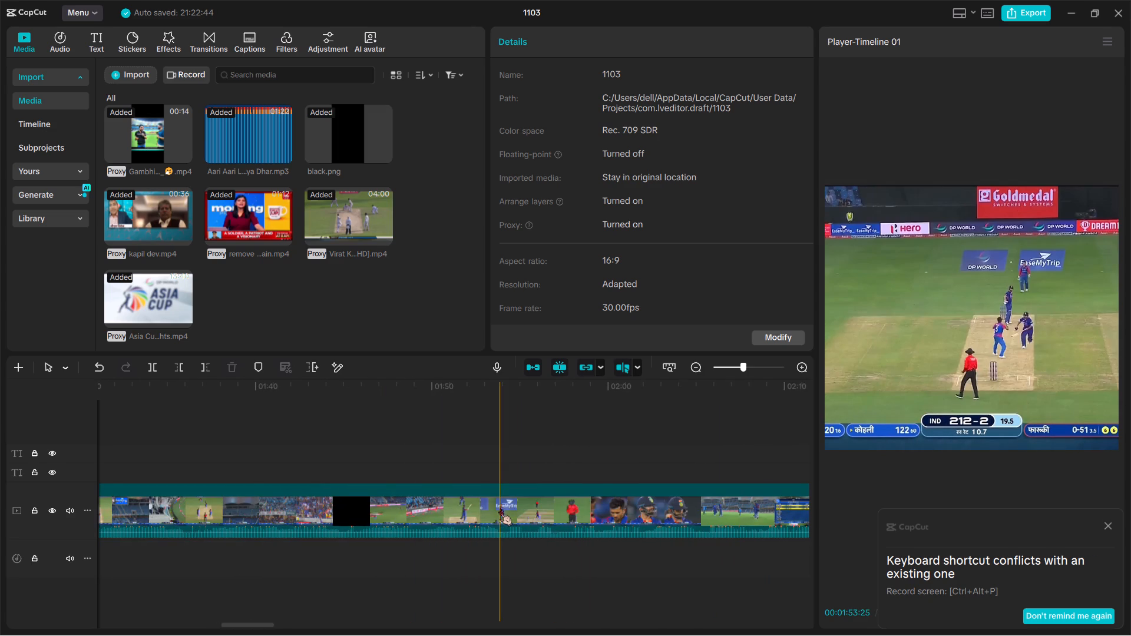
{"action": "key", "text": "BackSpace"}
Play back the cut Asia Cup highlights from the title screen through Kohli's HUNDRED celebration, checking the sequence of shots.
{"action": "scroll", "coordinate": [500, 508], "scroll_direction": "right", "scroll_amount": 1}
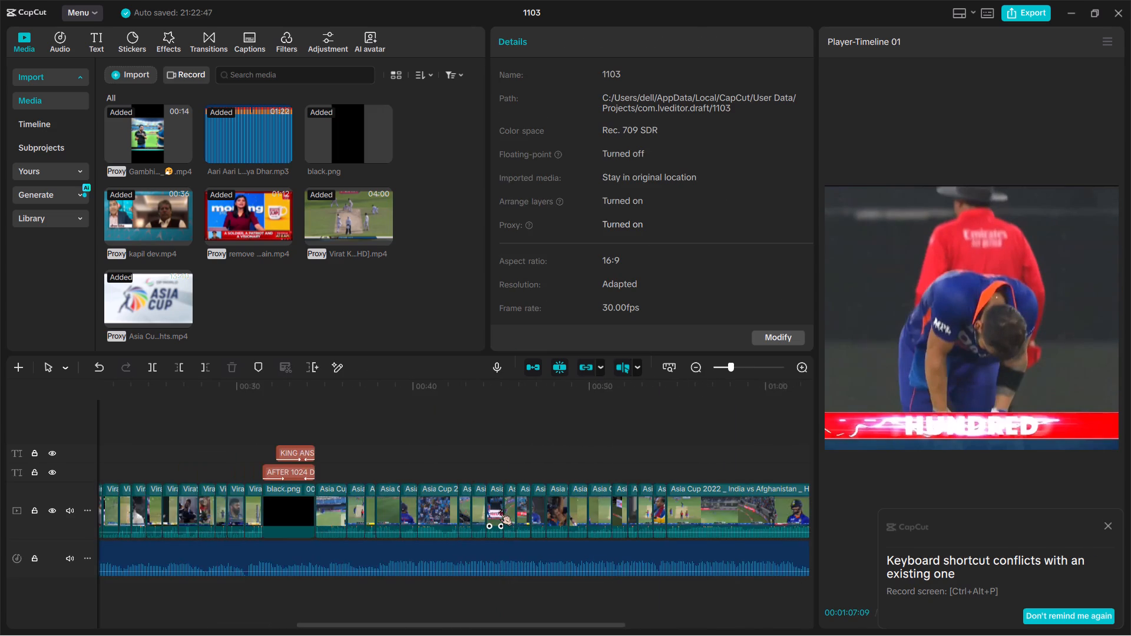
{"action": "scroll", "coordinate": [500, 508], "scroll_direction": "down", "scroll_amount": 8, "text": "ctrl"}
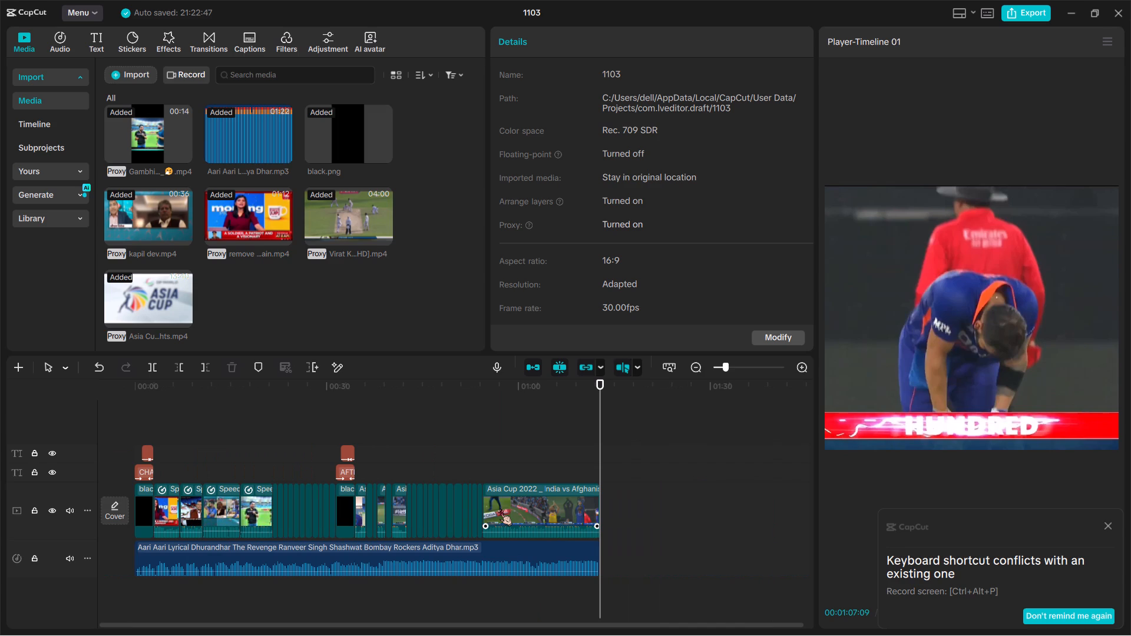
{"action": "key", "text": "space"}
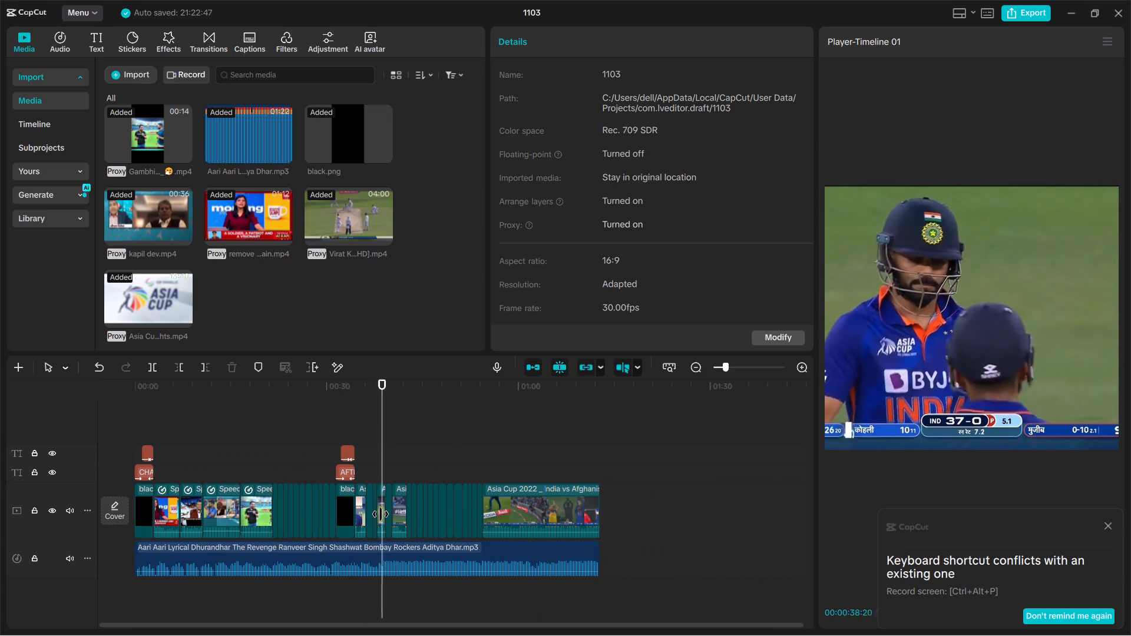
{"action": "left_click", "coordinate": [385, 429]}
{"action": "key", "text": "space"}
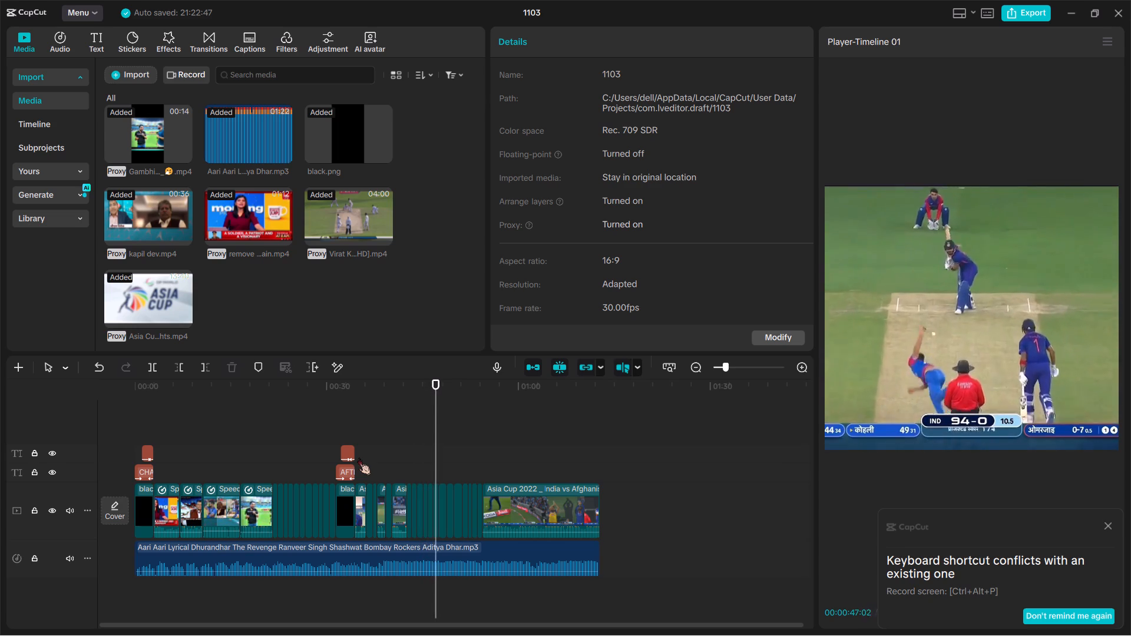
{"action": "scroll", "coordinate": [358, 458], "scroll_direction": "up", "scroll_amount": 3, "text": "ctrl"}
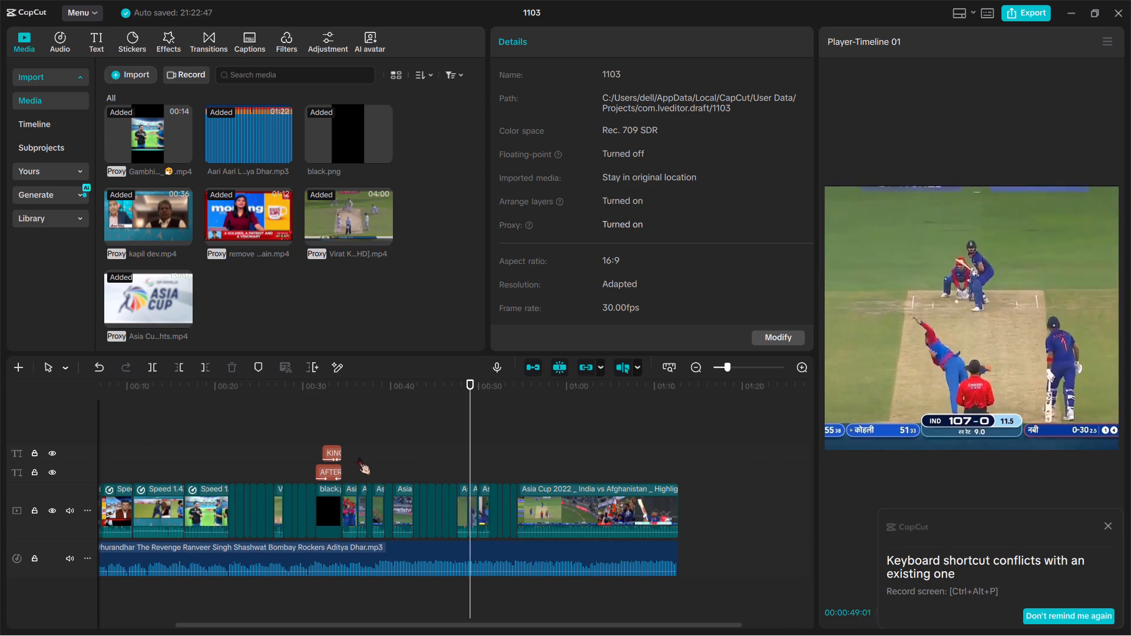
{"action": "scroll", "coordinate": [358, 458], "scroll_direction": "up", "scroll_amount": 5, "text": "ctrl"}
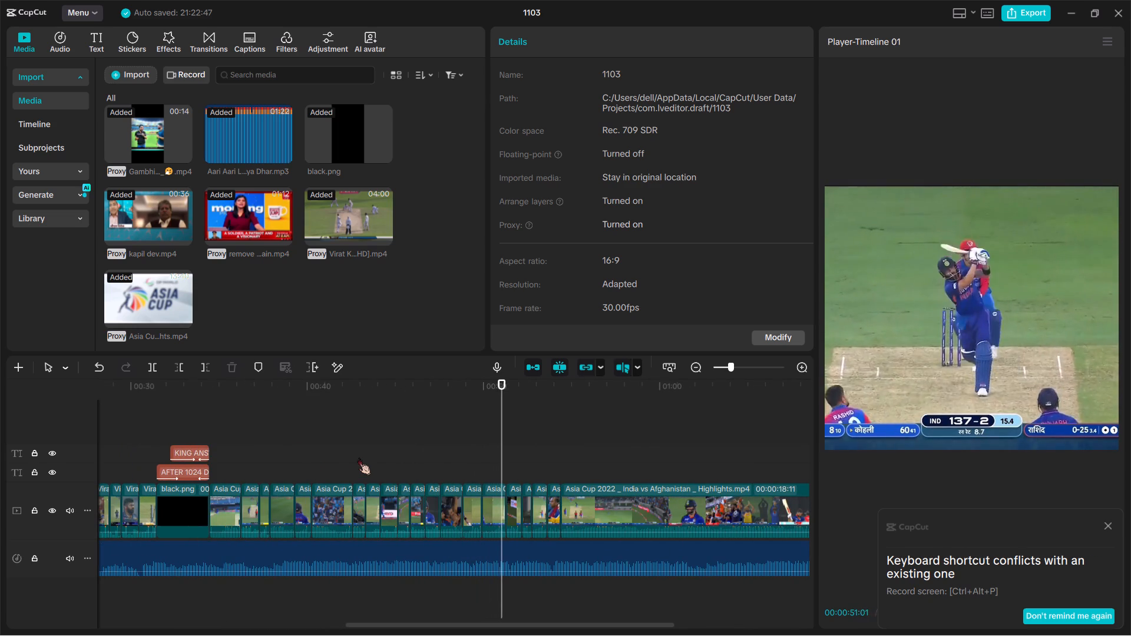
{"action": "scroll", "coordinate": [358, 458], "scroll_direction": "left", "scroll_amount": 1}
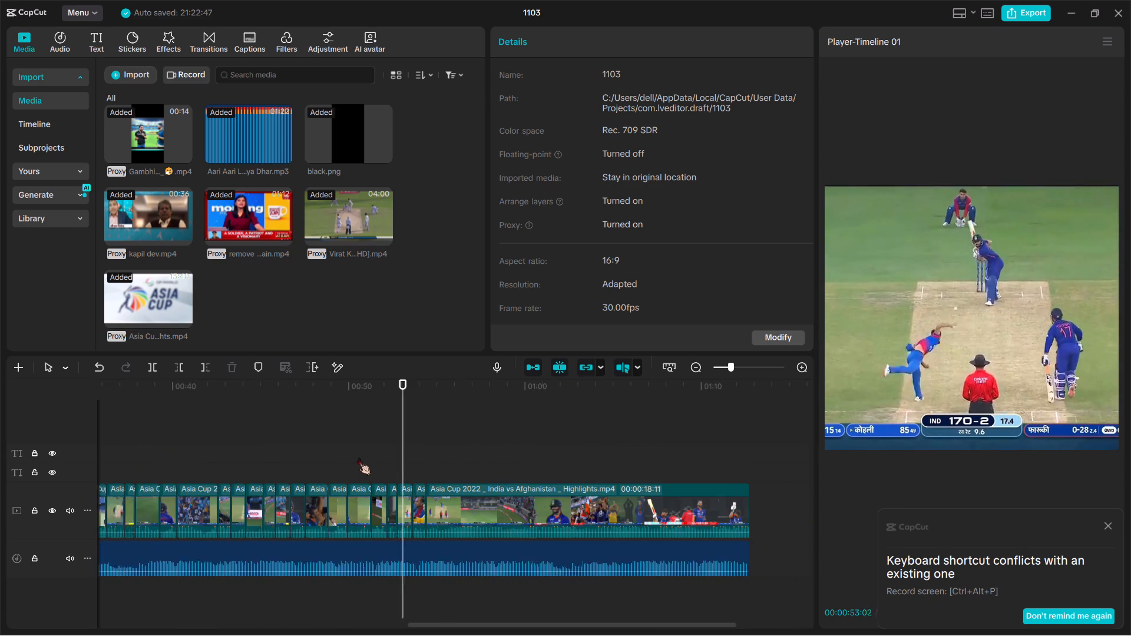
{"action": "scroll", "coordinate": [358, 458], "scroll_direction": "left", "scroll_amount": 1}
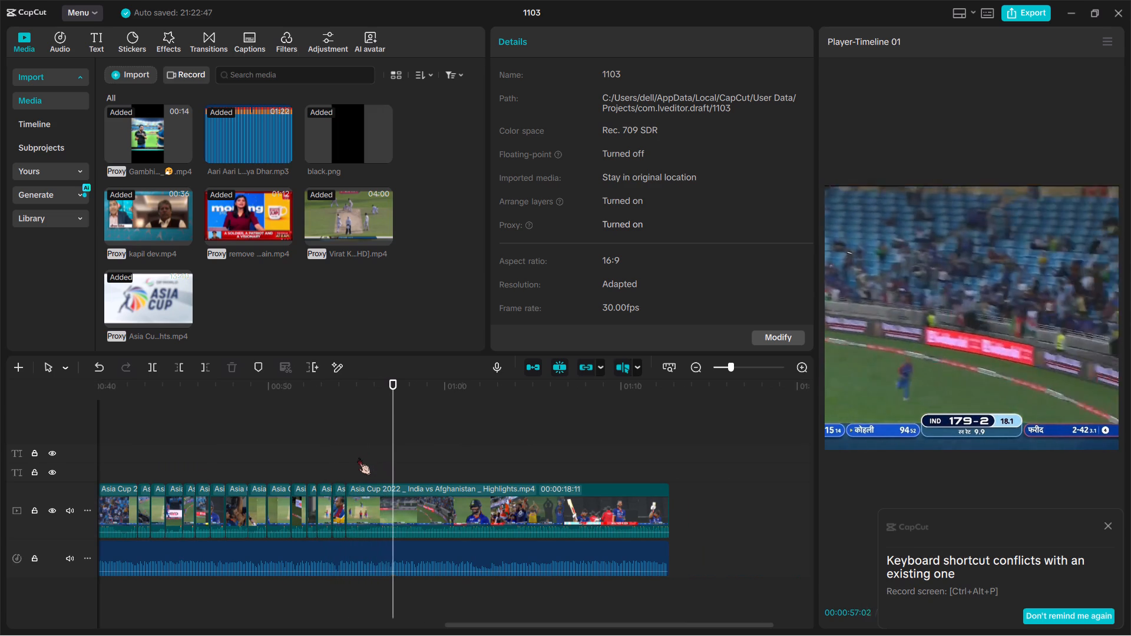
{"action": "key", "text": "space"}
{"action": "key", "text": "space"}
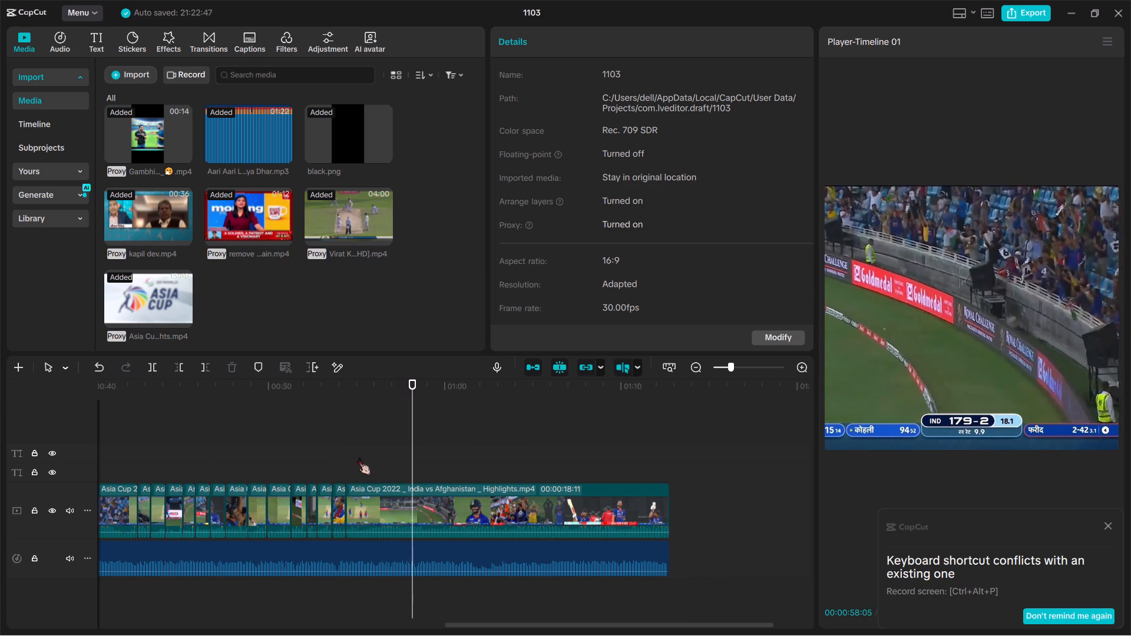
{"action": "key", "text": "space"}
{"action": "scroll", "coordinate": [358, 458], "scroll_direction": "up", "scroll_amount": 3, "text": "ctrl"}
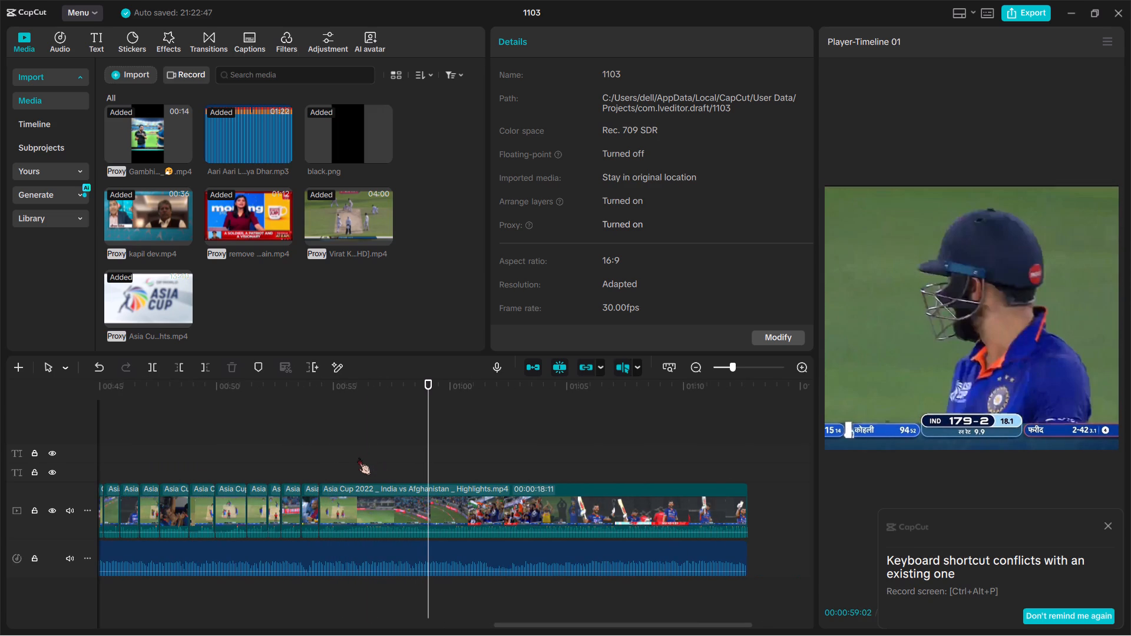
{"action": "key", "text": "space"}
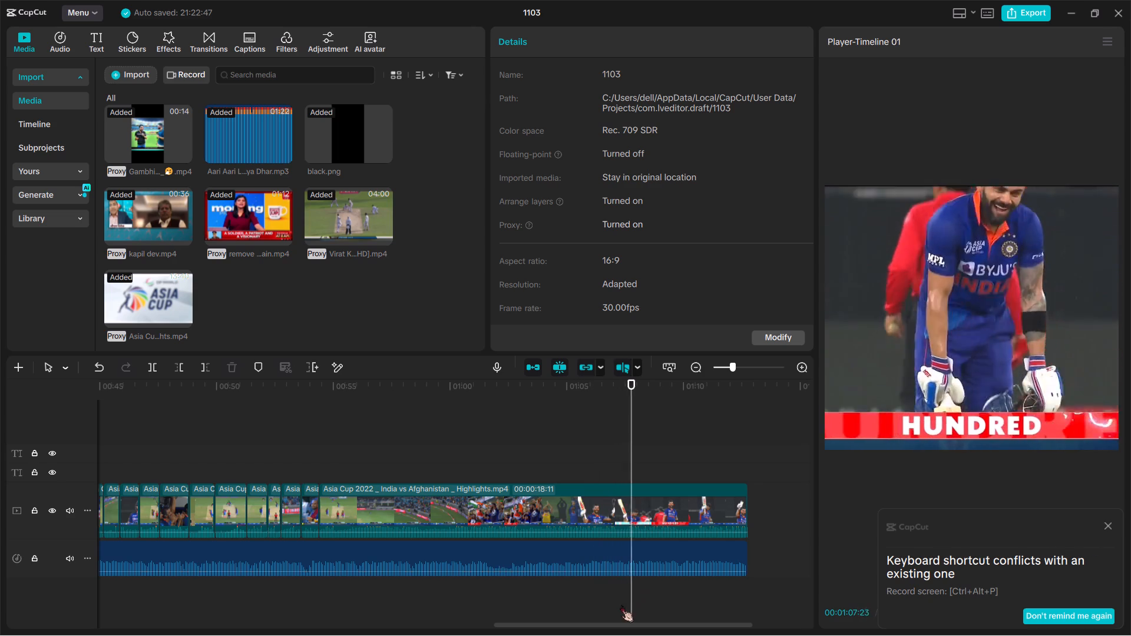
{"action": "scroll", "coordinate": [619, 604], "scroll_direction": "up", "scroll_amount": 6, "text": "ctrl"}
{"action": "scroll", "coordinate": [619, 604], "scroll_direction": "down", "scroll_amount": 2, "text": "ctrl"}
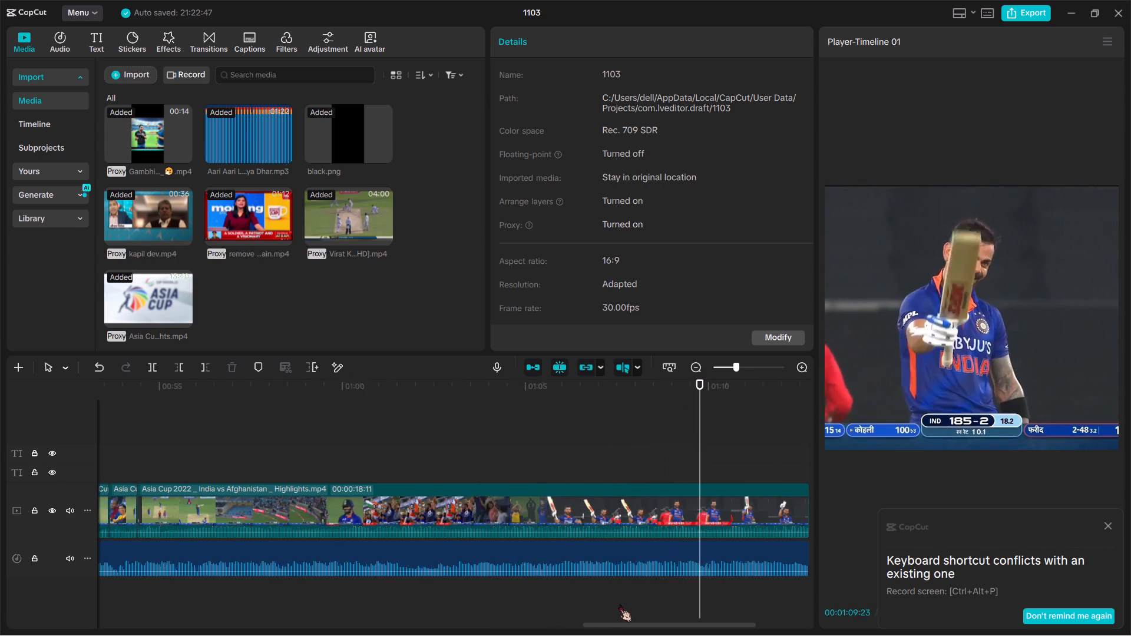
{"action": "scroll", "coordinate": [619, 604], "scroll_direction": "down", "scroll_amount": 3, "text": "ctrl"}
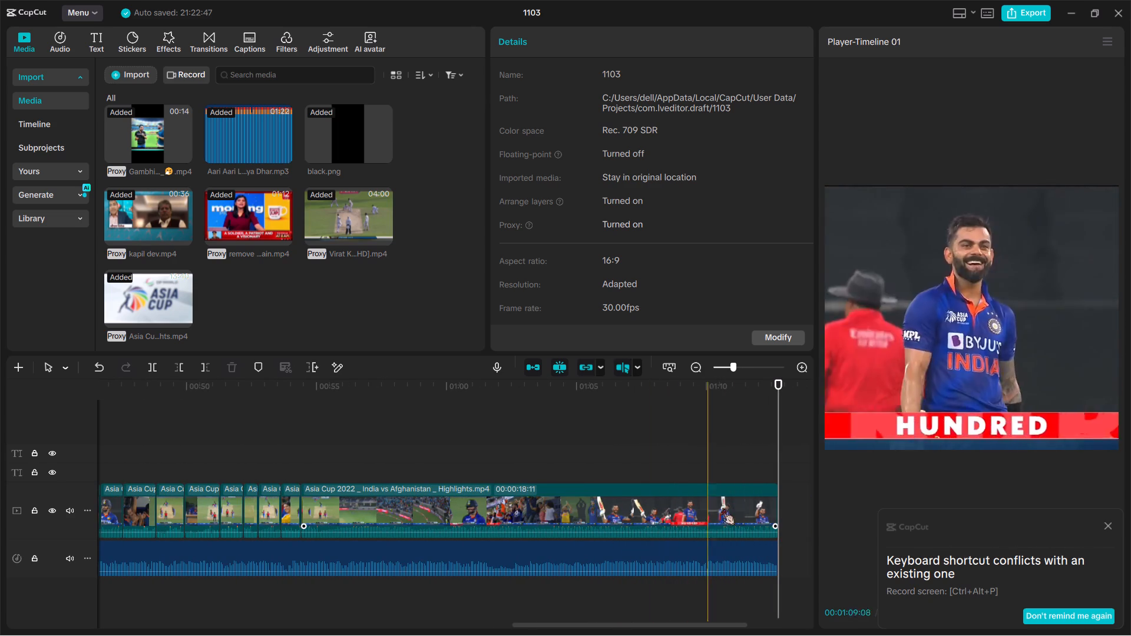
Extend the end of the last highlights clip past the music and trim it to a duration of 00:00:20:21.
{"action": "scroll", "coordinate": [766, 506], "scroll_direction": "left", "scroll_amount": 1}
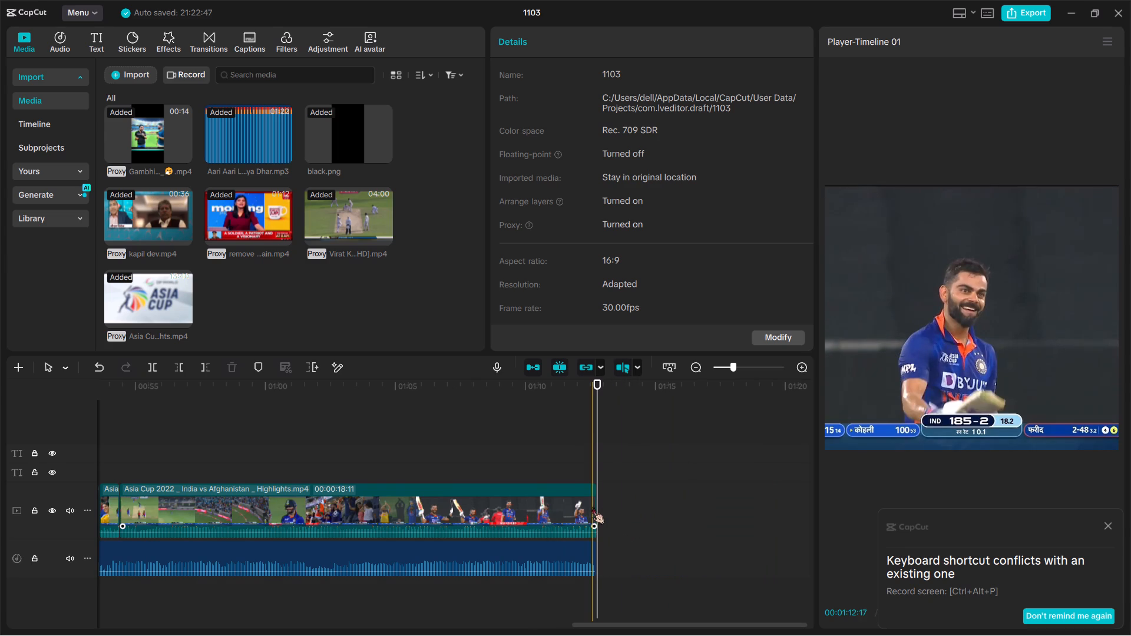
{"action": "left_click_drag", "start_coordinate": [596, 509], "coordinate": [657, 509]}
{"action": "key", "text": "space"}
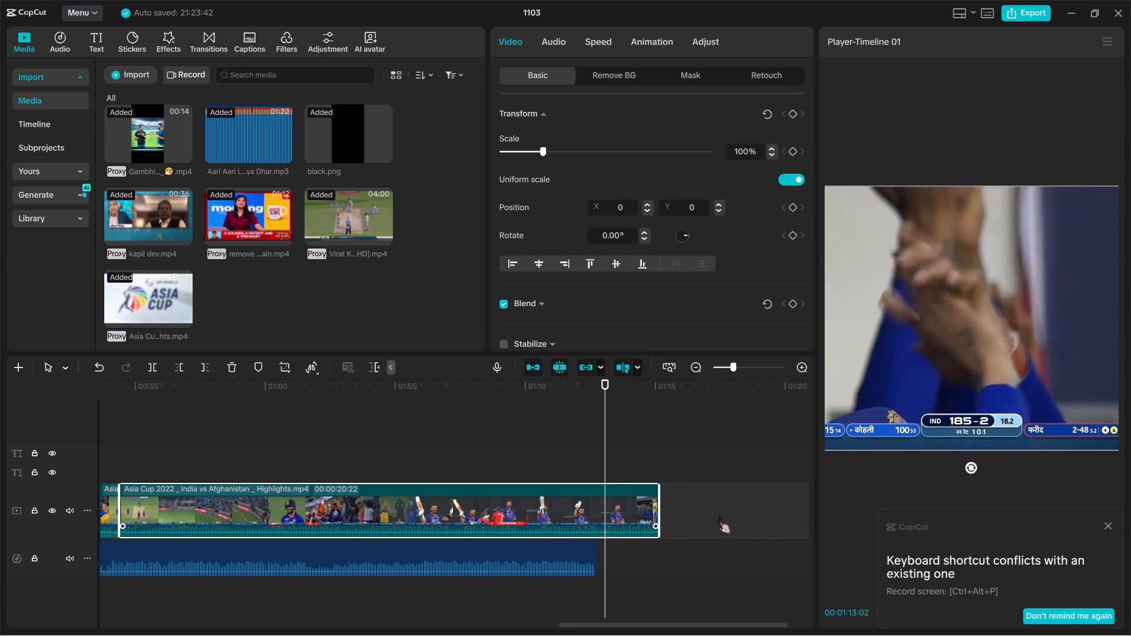
{"action": "left_click_drag", "start_coordinate": [661, 517], "coordinate": [730, 517]}
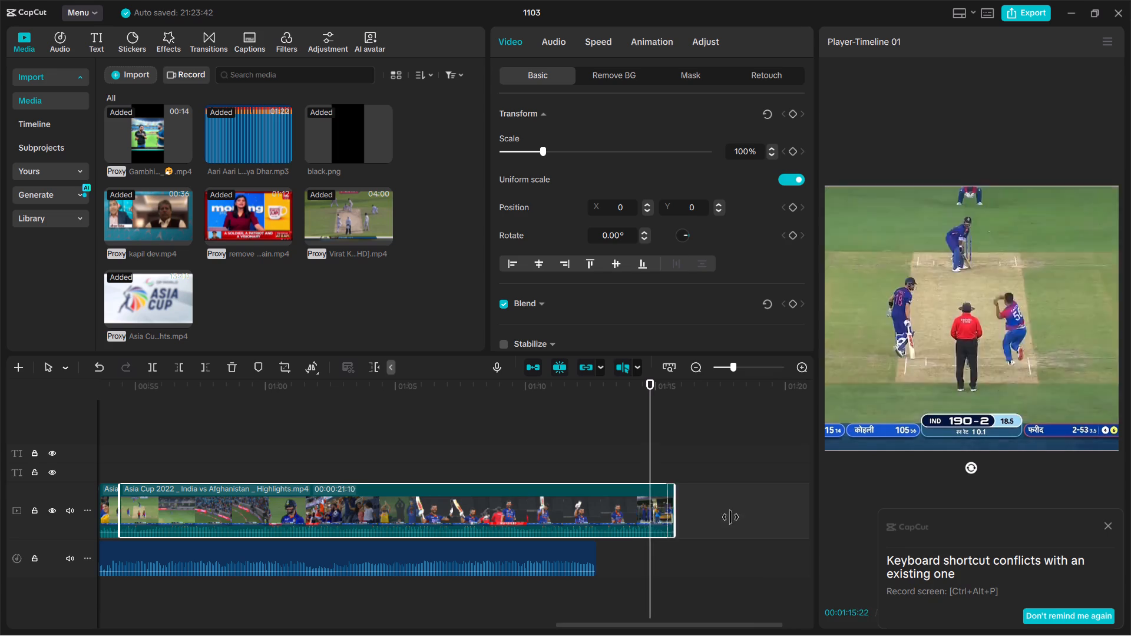
{"action": "left_click_drag", "start_coordinate": [730, 517], "coordinate": [745, 518]}
{"action": "key", "text": "space"}
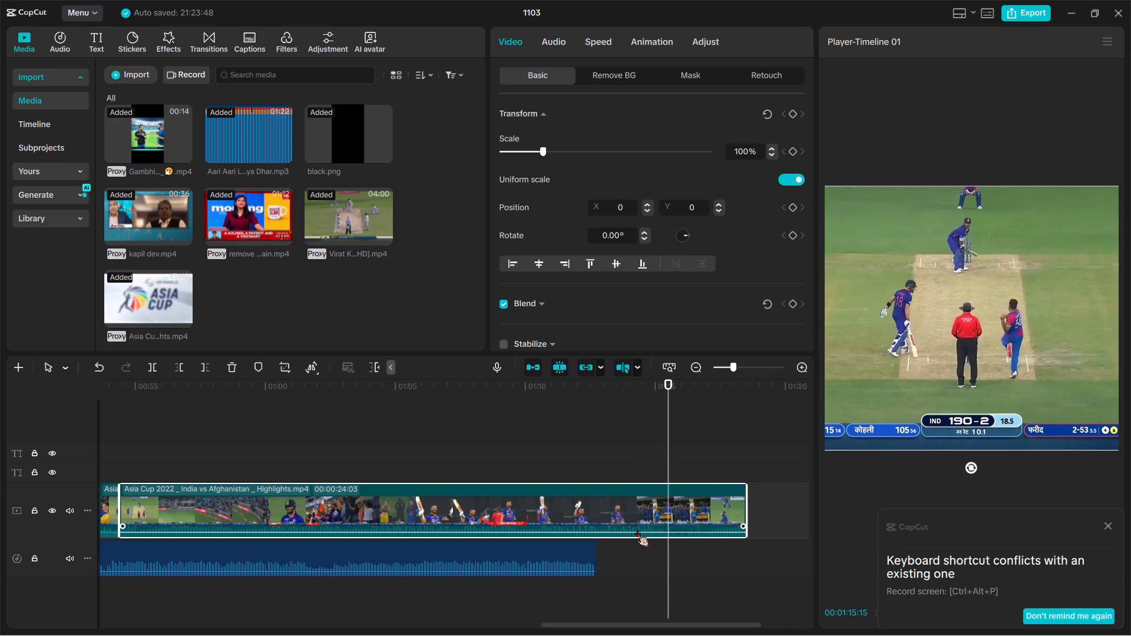
{"action": "key", "text": "space"}
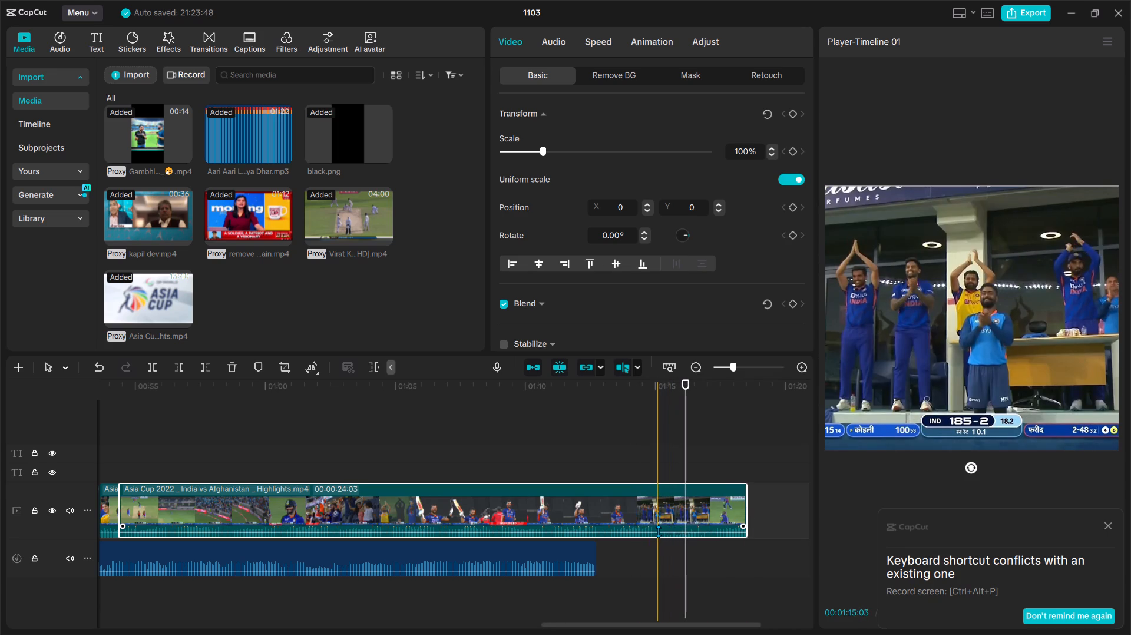
{"action": "key", "text": "w"}
Play the extended last clip, examining the 185-2 crowd reactions and Kohli's bat-raising and HUNDRED celebration shots.
{"action": "scroll", "coordinate": [405, 519], "scroll_direction": "down", "scroll_amount": 5, "text": "ctrl"}
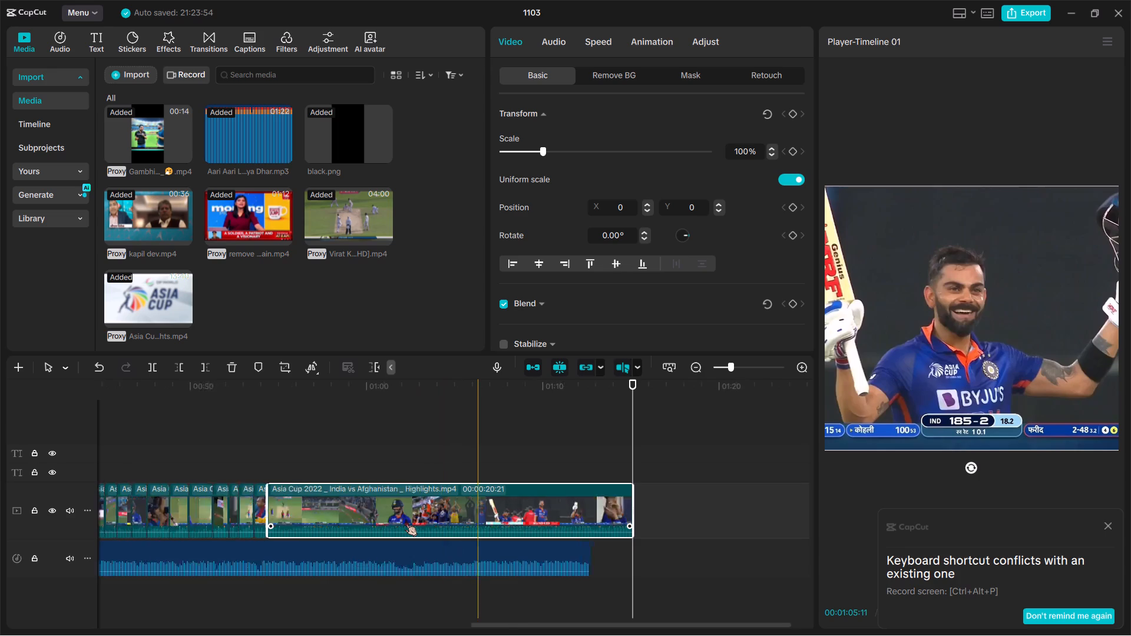
{"action": "key", "text": "space"}
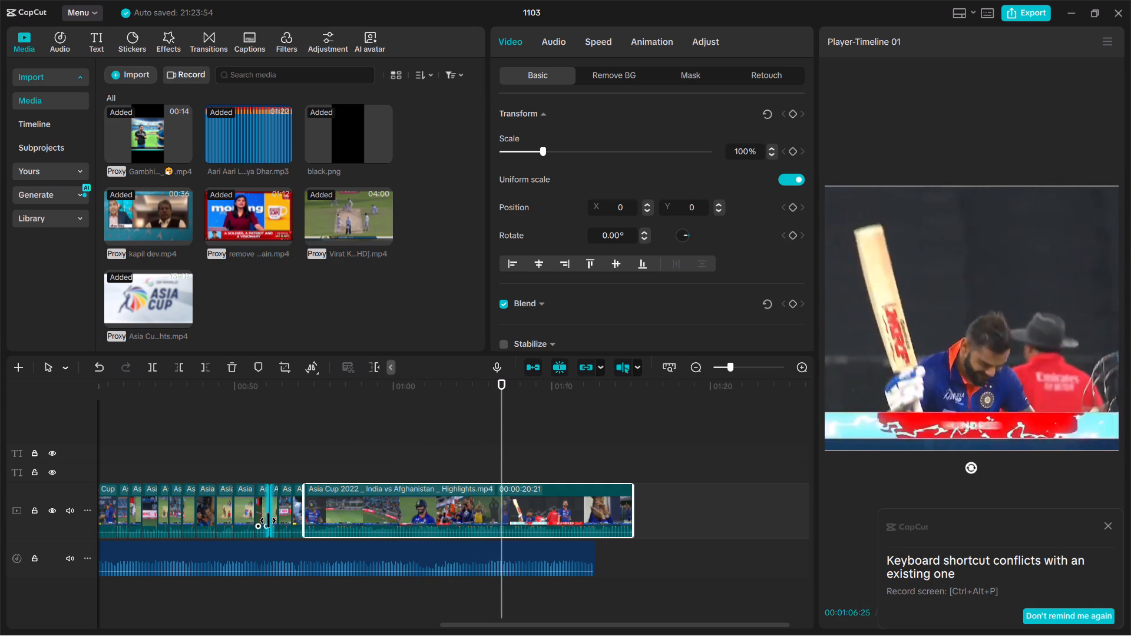
{"action": "scroll", "coordinate": [268, 521], "scroll_direction": "up", "scroll_amount": 9, "text": "ctrl"}
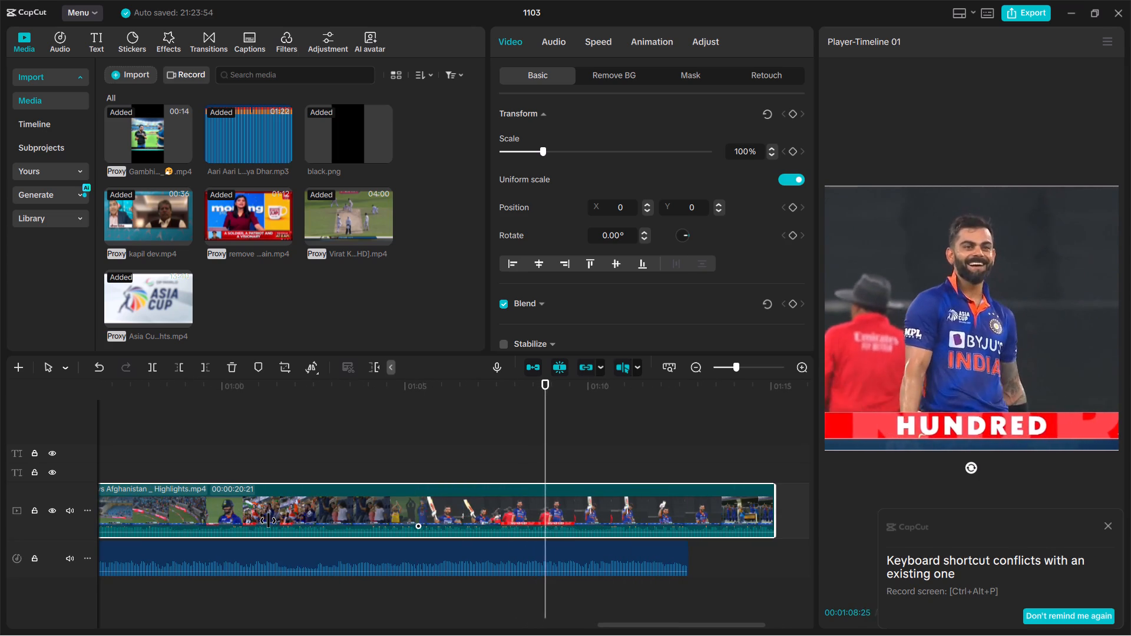
{"action": "key", "text": "space"}
{"action": "key", "text": "space"}
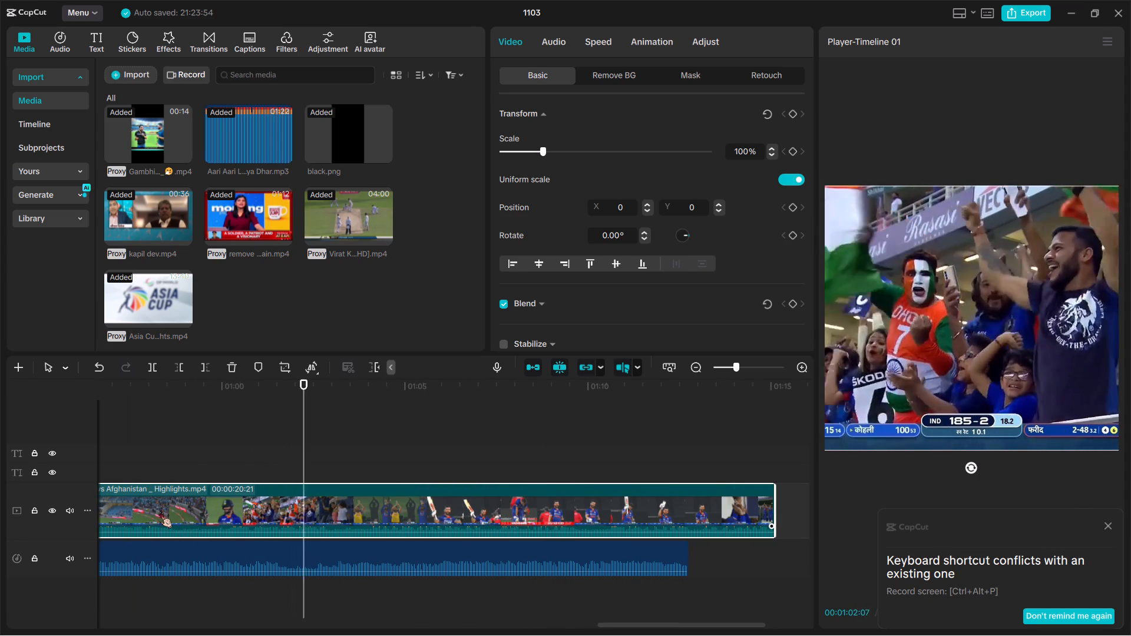
{"action": "key", "text": "space"}
{"action": "scroll", "coordinate": [160, 511], "scroll_direction": "up", "scroll_amount": 9, "text": "ctrl"}
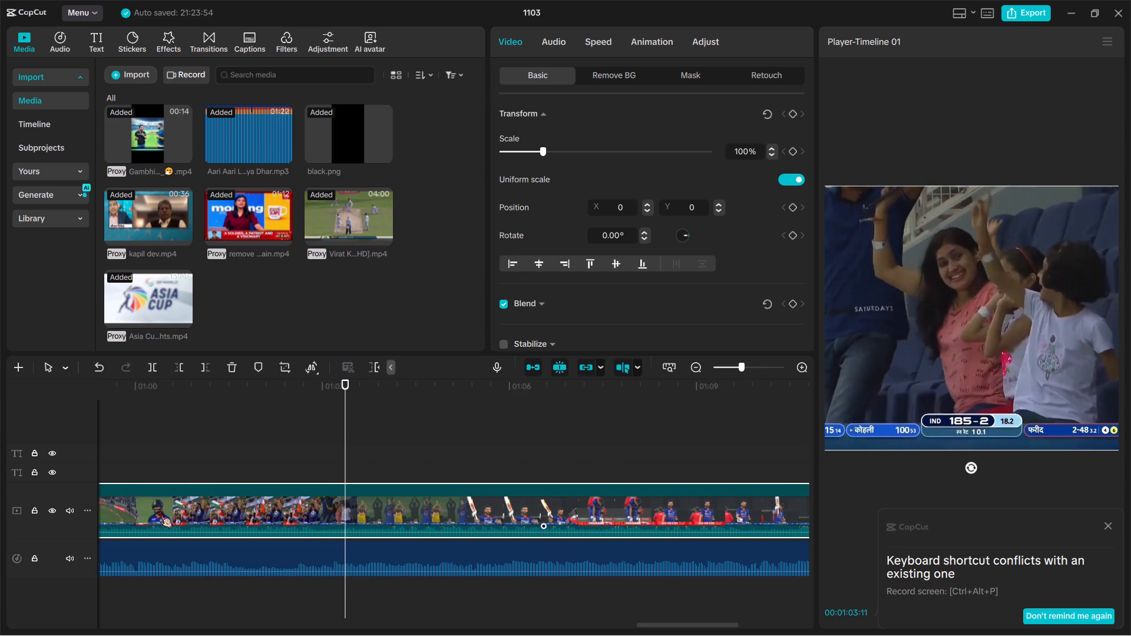
{"action": "key", "text": "space"}
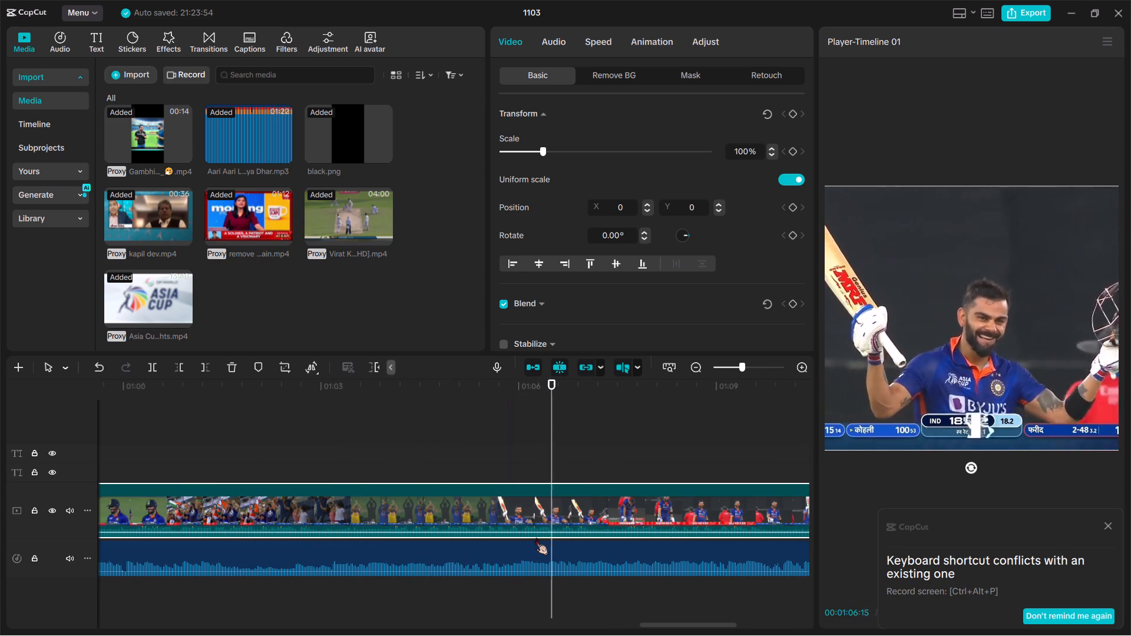
{"action": "scroll", "coordinate": [535, 538], "scroll_direction": "left", "scroll_amount": 1}
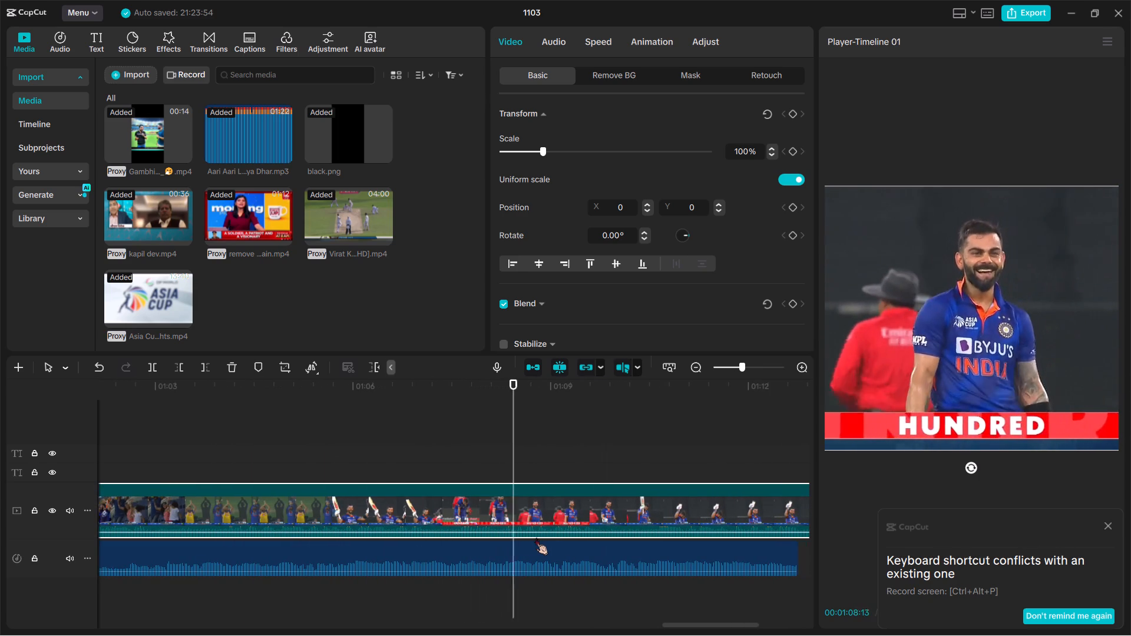
{"action": "key", "text": "space"}
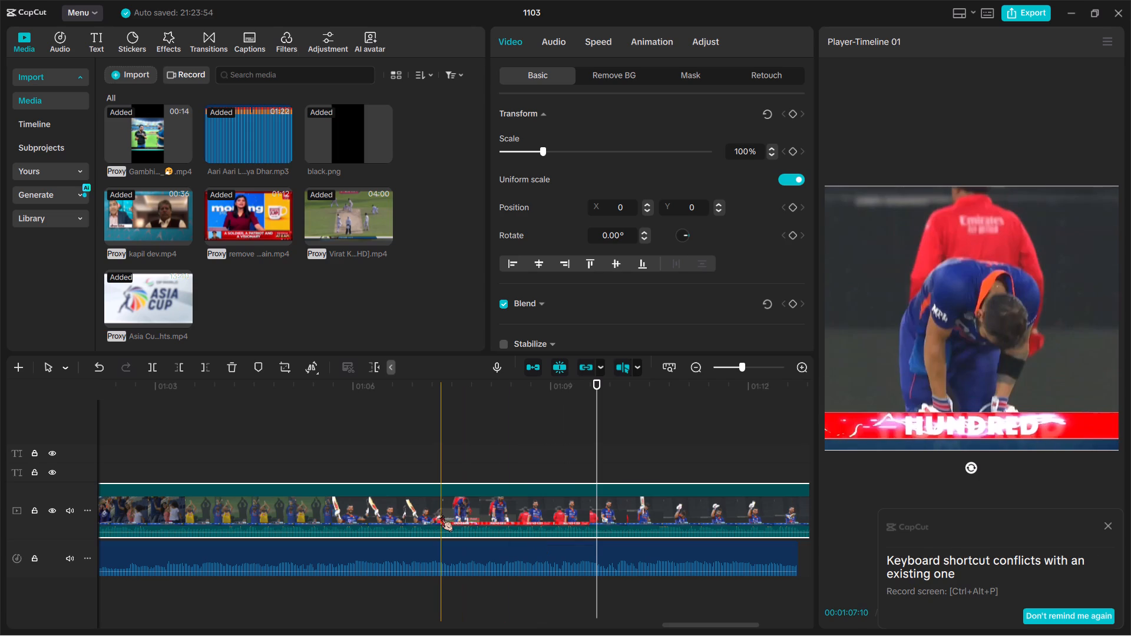
Play back parts of the last highlights clip, checking its sound from the HUNDRED celebration back to the 179-2 six and Kohli's smiling close-up.
{"action": "scroll", "coordinate": [441, 514], "scroll_direction": "right", "scroll_amount": 1}
{"action": "key", "text": "space"}
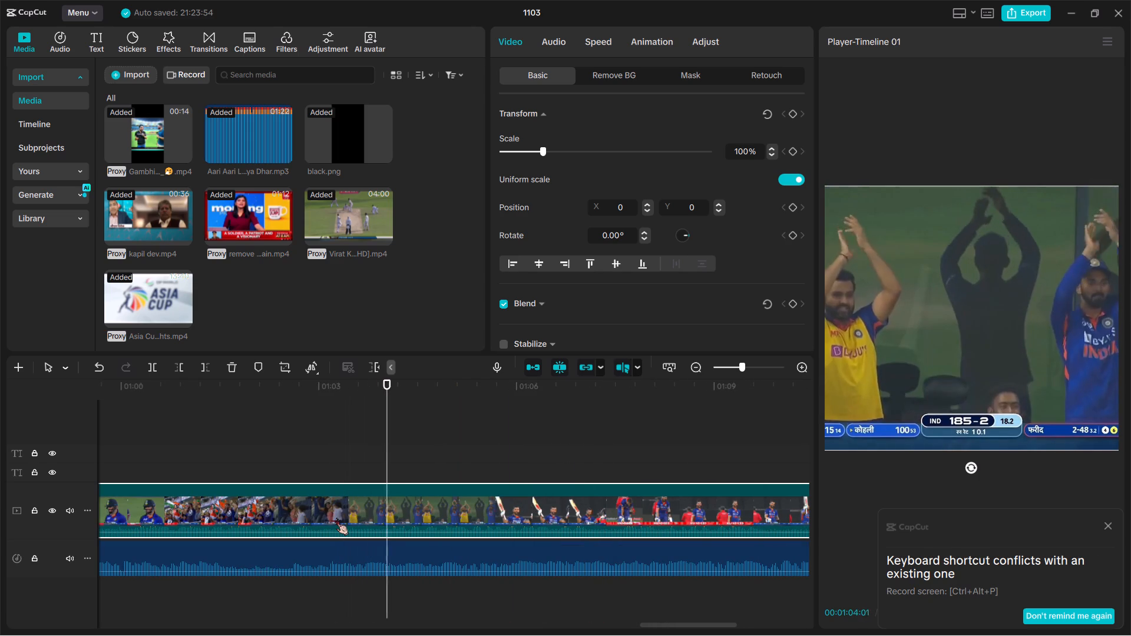
{"action": "key", "text": "space"}
{"action": "scroll", "coordinate": [336, 518], "scroll_direction": "right", "scroll_amount": 1}
{"action": "key", "text": "space"}
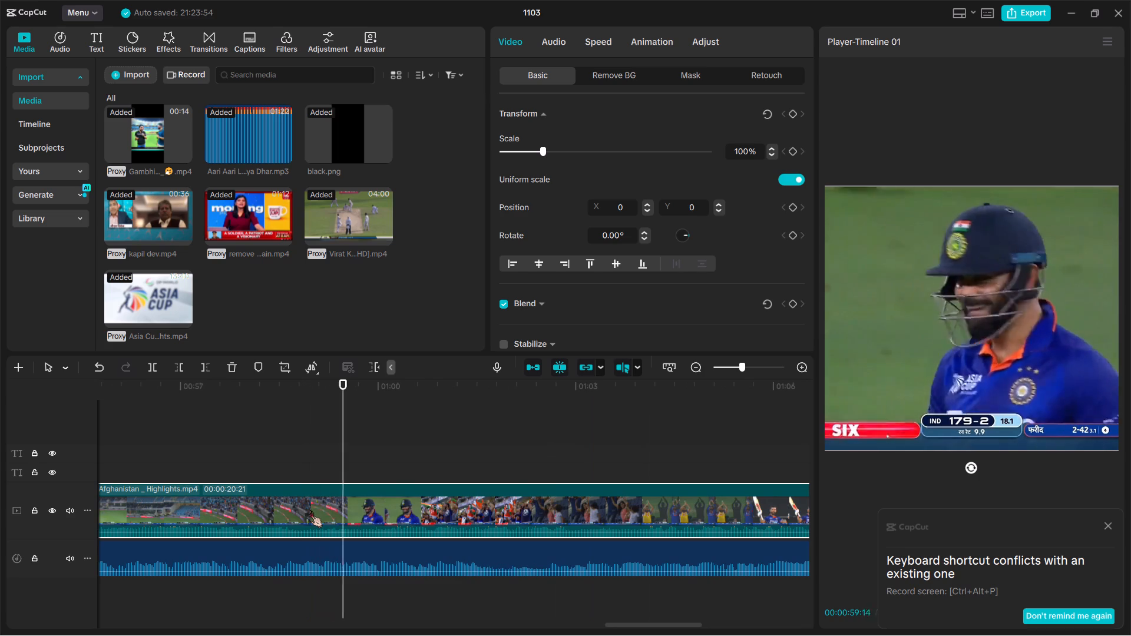
{"action": "scroll", "coordinate": [310, 510], "scroll_direction": "right", "scroll_amount": 1}
{"action": "key", "text": "space"}
{"action": "scroll", "coordinate": [310, 510], "scroll_direction": "right", "scroll_amount": 1}
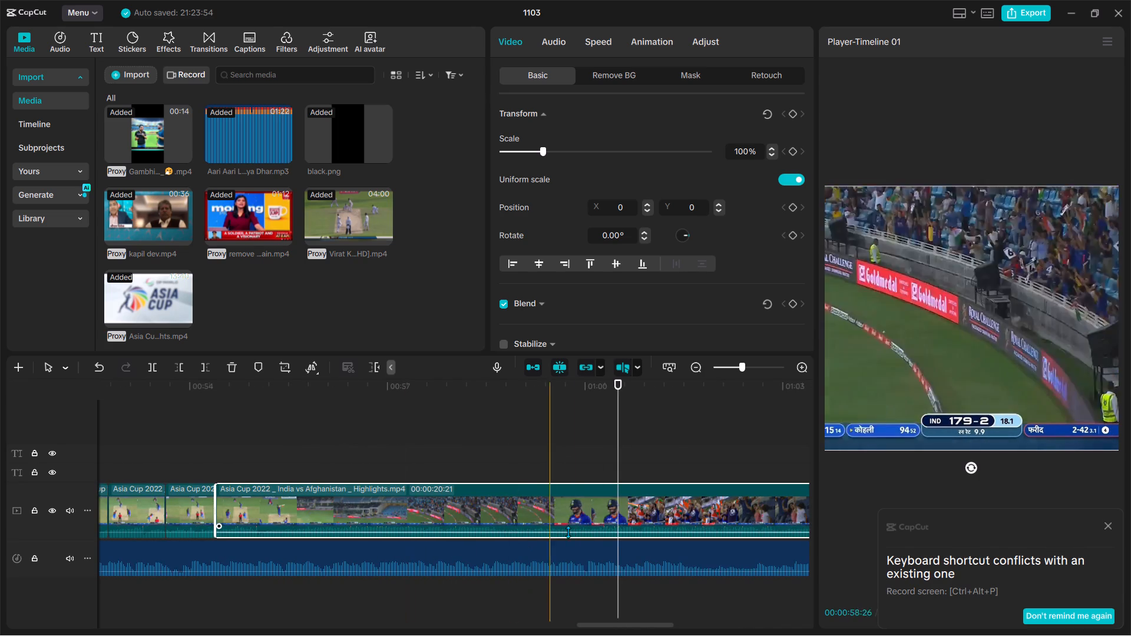
{"action": "key", "text": "space"}
{"action": "key", "text": "space"}
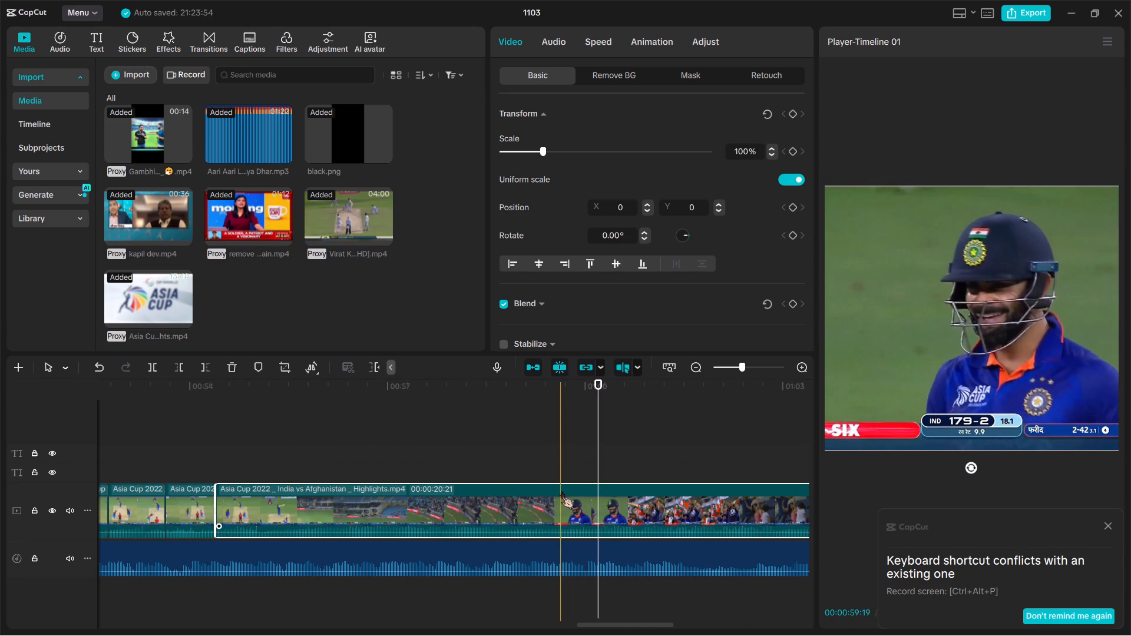
Separate the audio of the last Asia Cup highlights clip onto its own track.
{"action": "left_click", "coordinate": [561, 491]}
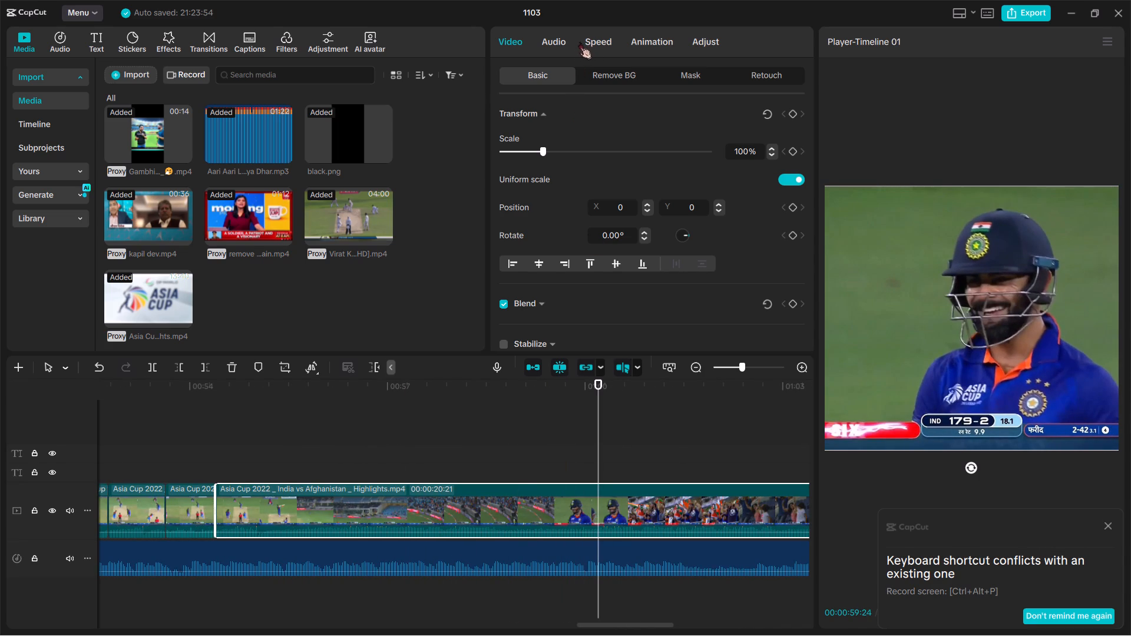
{"action": "left_click", "coordinate": [553, 37]}
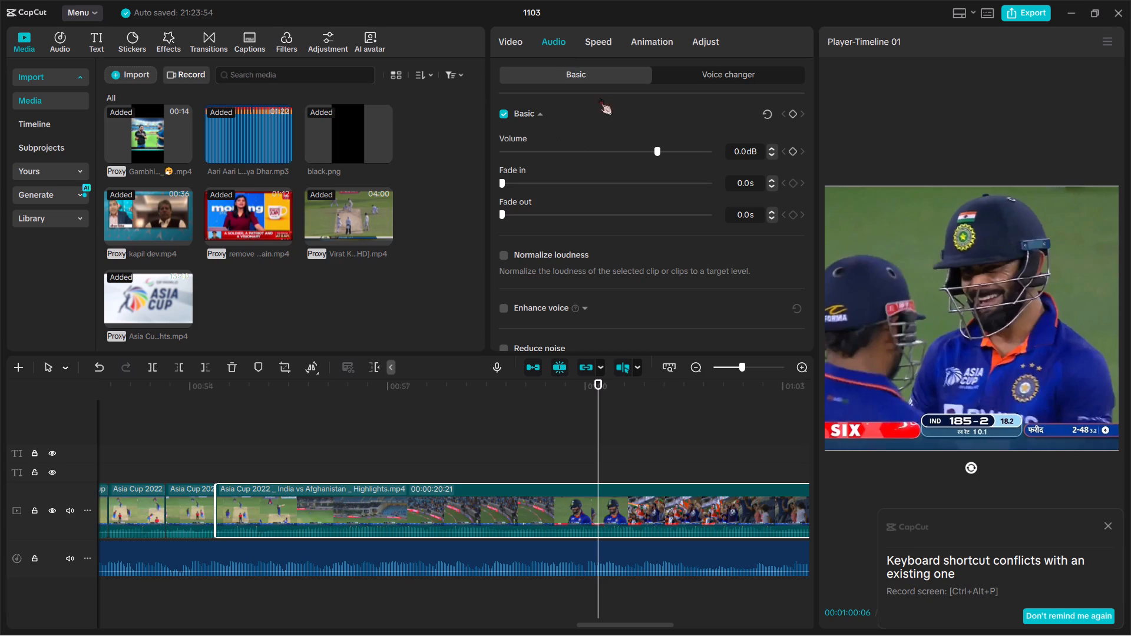
{"action": "right_click", "coordinate": [421, 487]}
{"action": "left_click", "coordinate": [477, 293]}
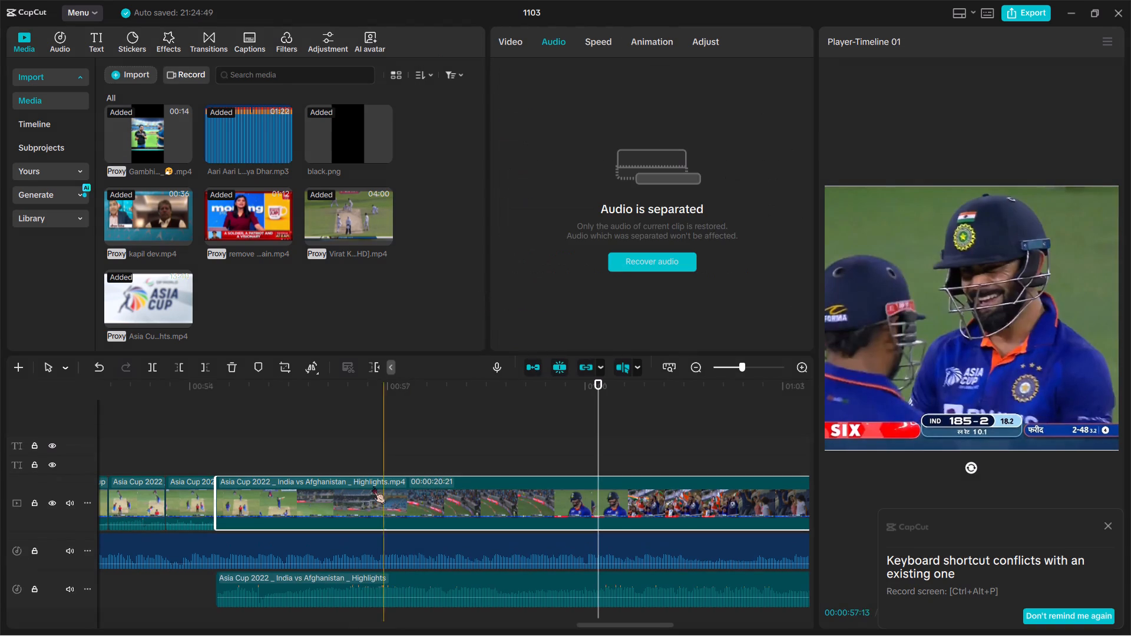
Listen repeatedly to the separated audio around the 179-2 boundary shot and Kohli's close-up to find where to cut it.
{"action": "scroll", "coordinate": [373, 486], "scroll_direction": "down", "scroll_amount": 1}
{"action": "key", "text": "space"}
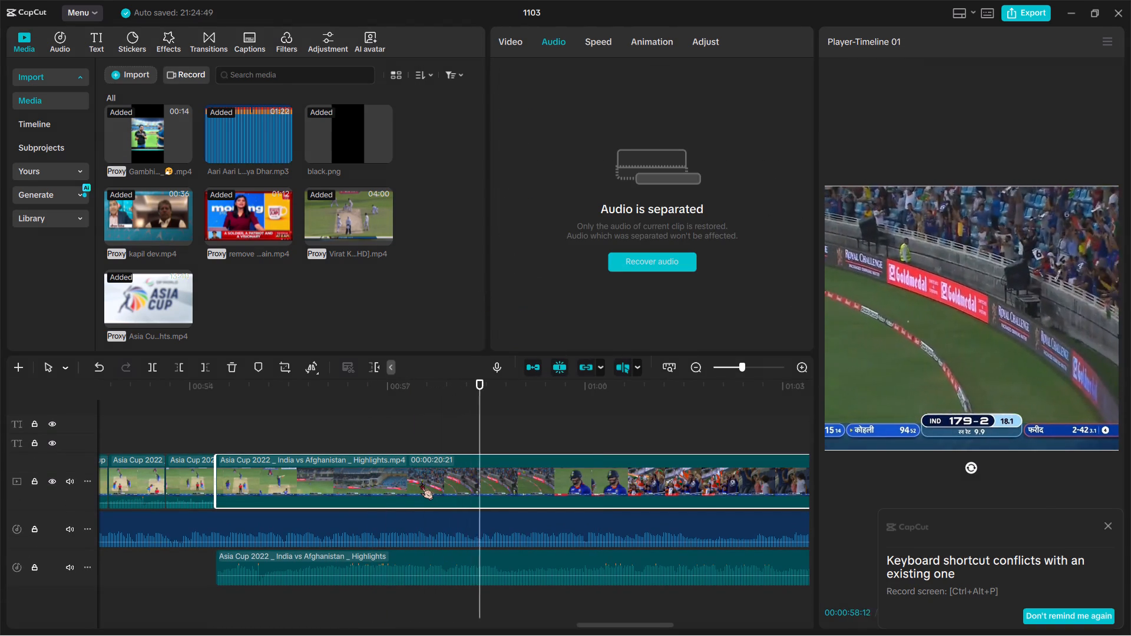
{"action": "key", "text": "space"}
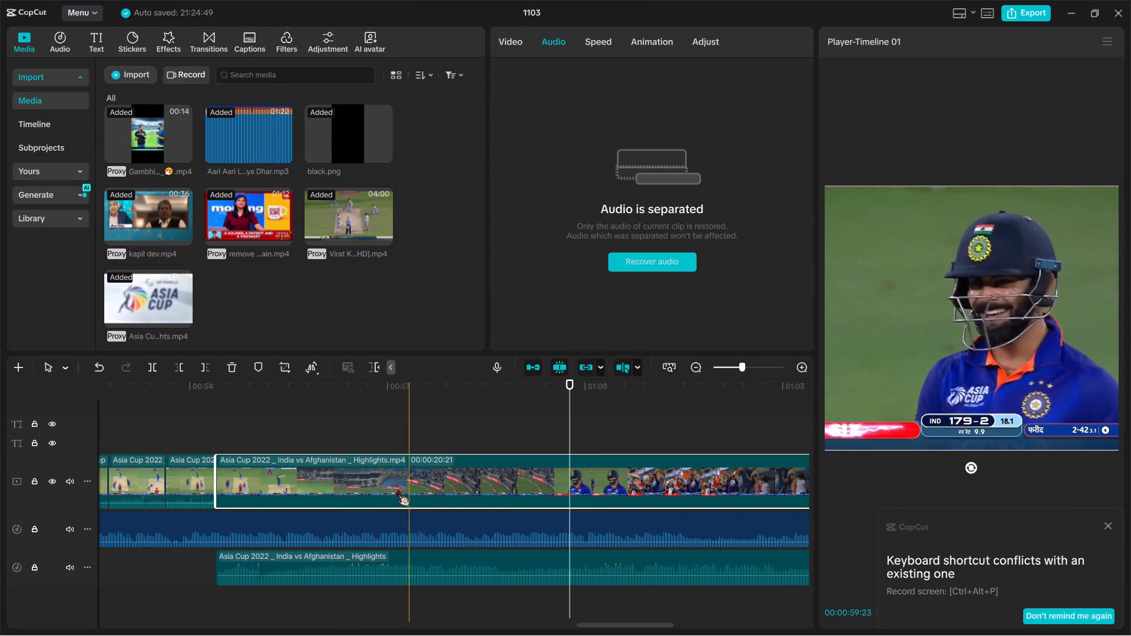
{"action": "key", "text": "space"}
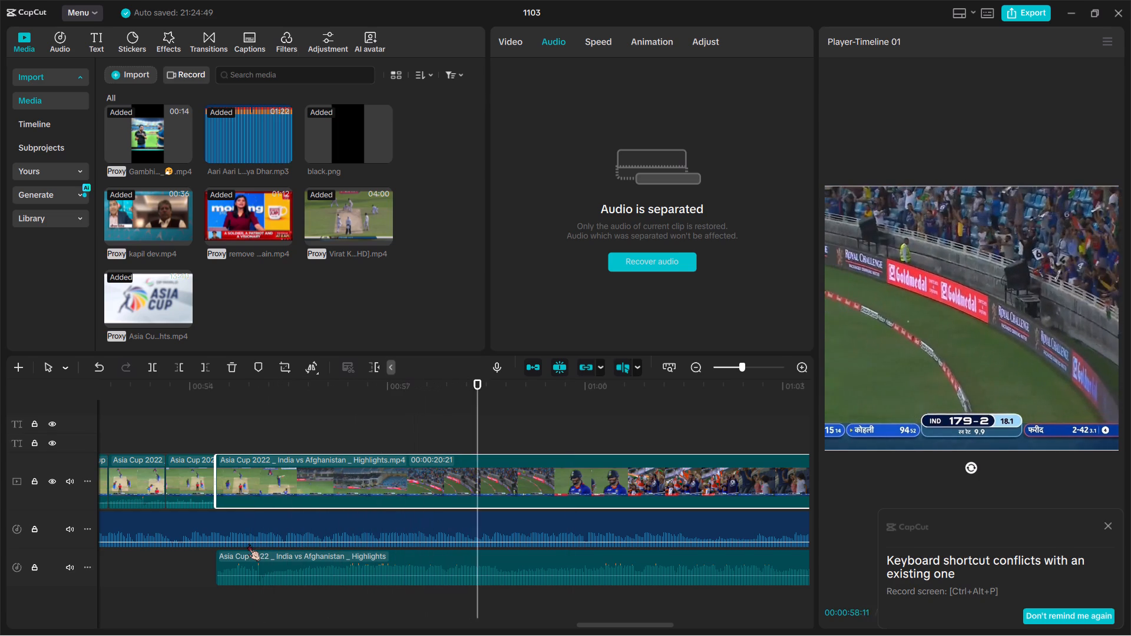
{"action": "key", "text": "space"}
{"action": "key", "text": "space"}
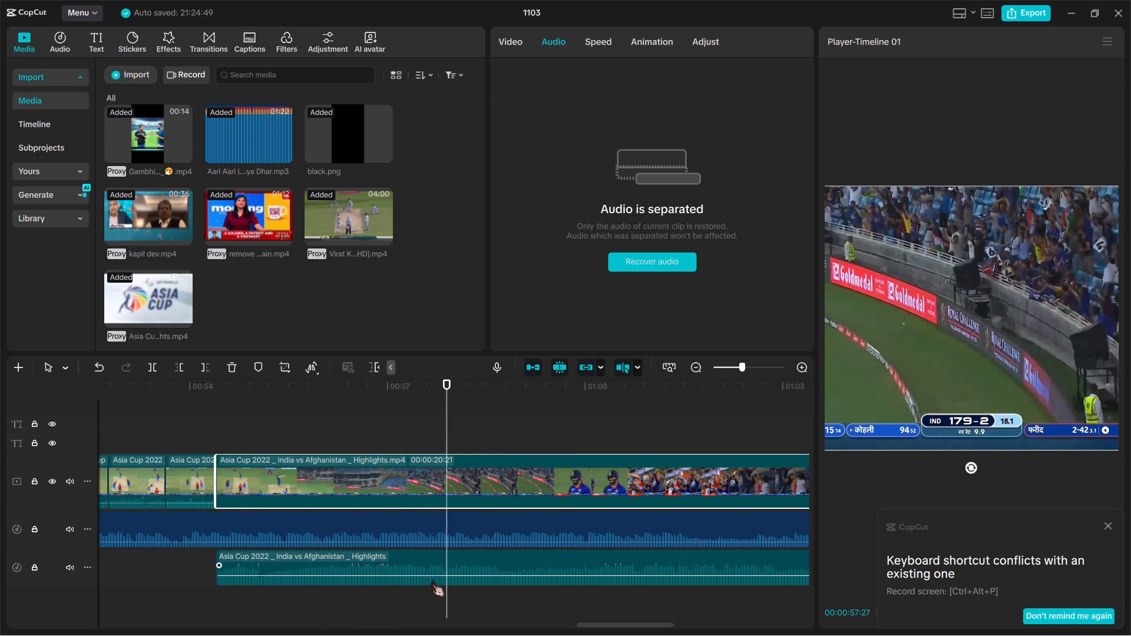
{"action": "key", "text": "space"}
{"action": "key", "text": "space"}
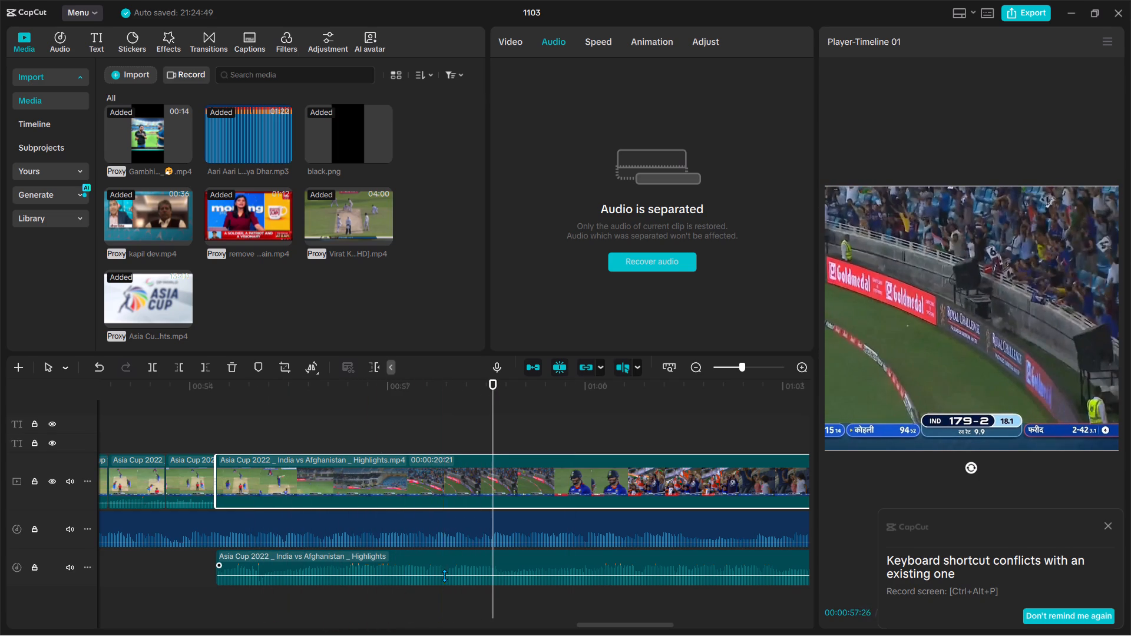
{"action": "key", "text": "space"}
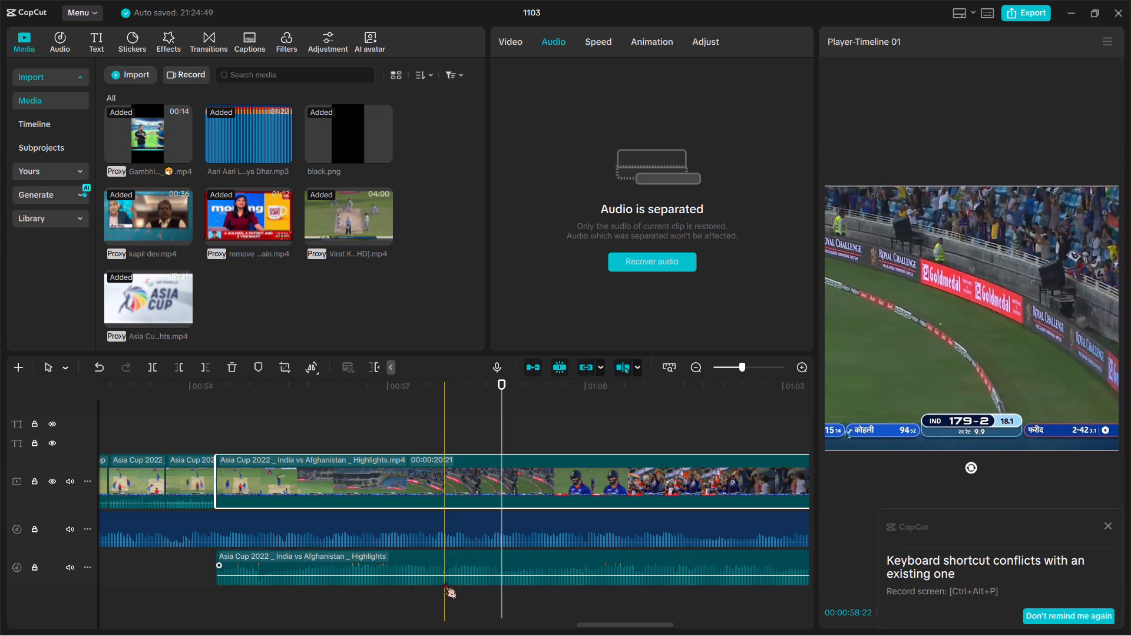
Split only the separated highlights audio at about 00:00:57:27, during the 179-2 boundary shot, keeping the video clip whole.
{"action": "key", "text": "ctrl+b"}
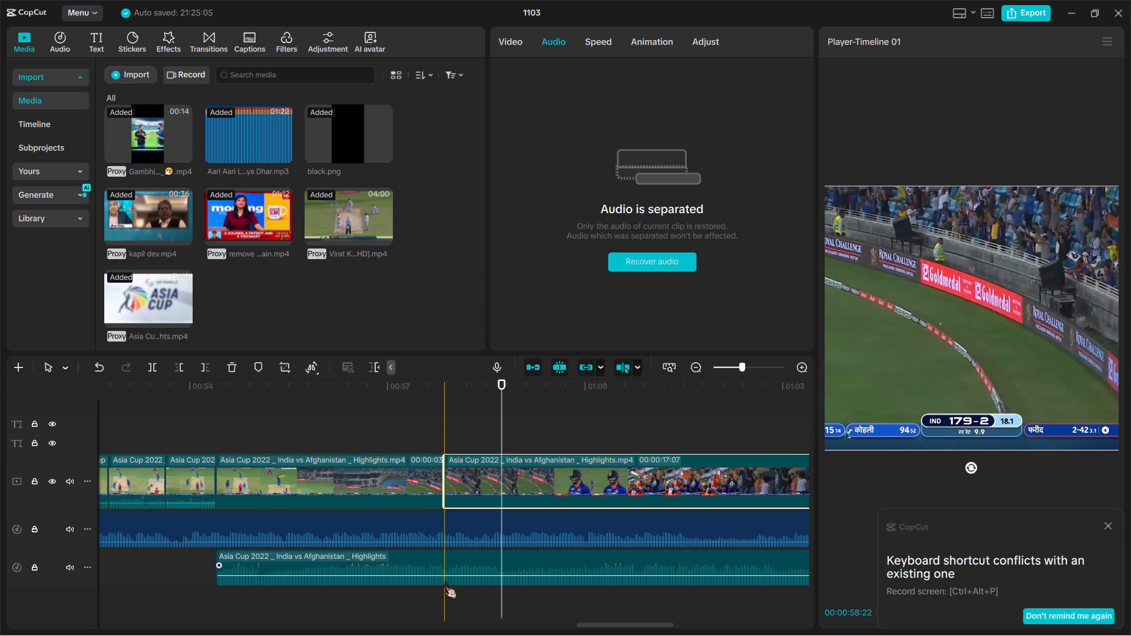
{"action": "left_click", "coordinate": [98, 368]}
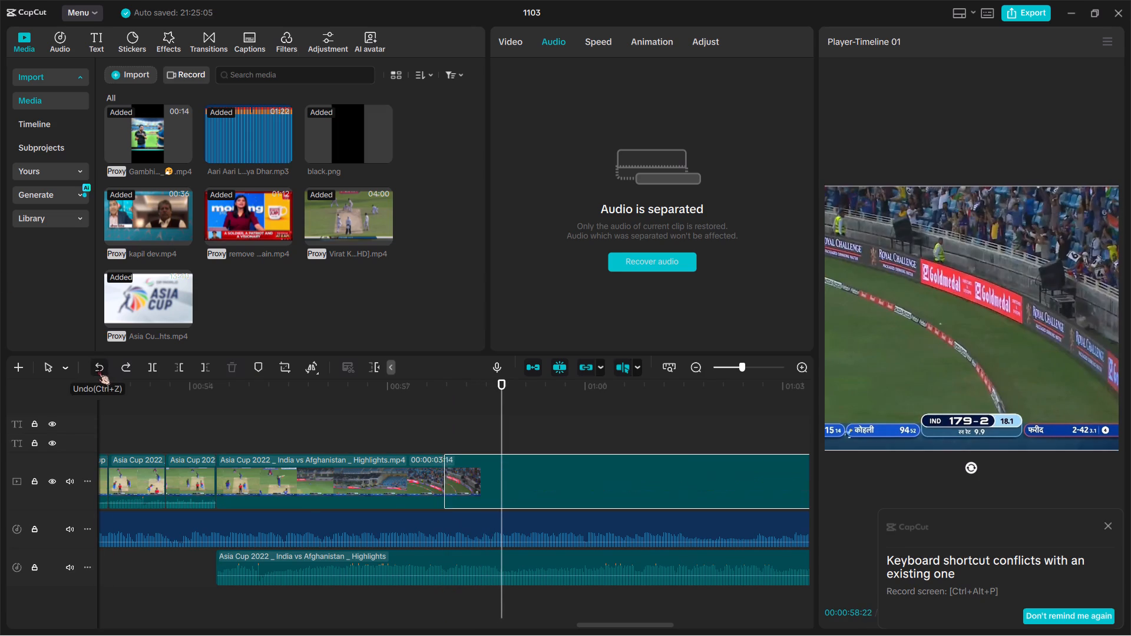
{"action": "left_click", "coordinate": [421, 575]}
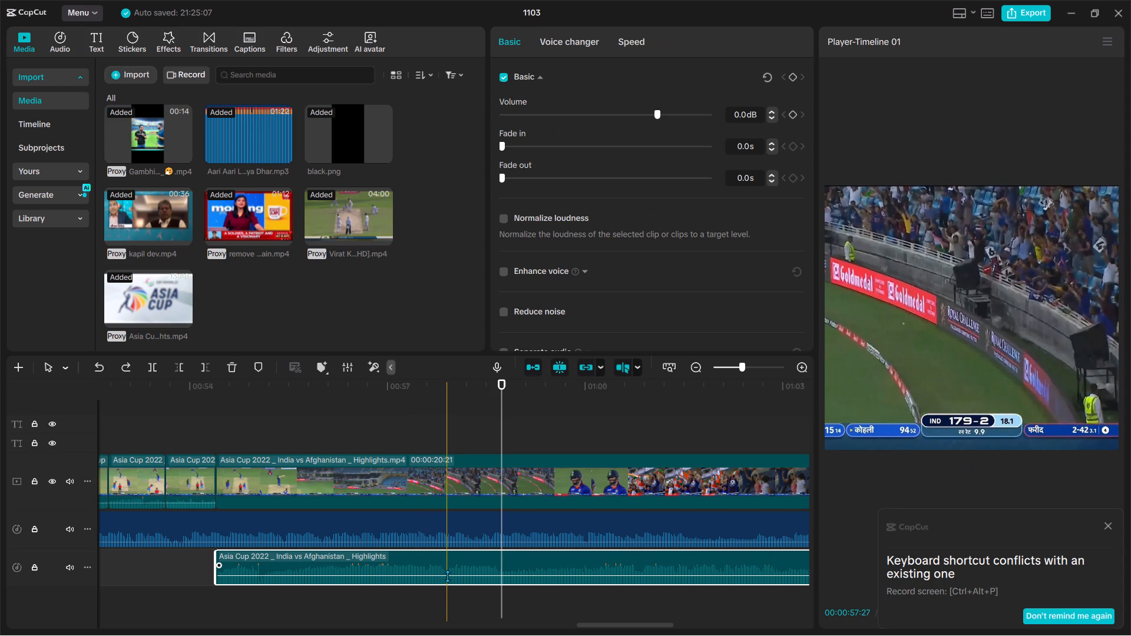
{"action": "key", "text": "ctrl+b"}
Split the separated audio again at about 00:00:58:26, select the roughly one-second piece between the cuts, and play on through the crowd's celebration.
{"action": "key", "text": "space"}
{"action": "key", "text": "space"}
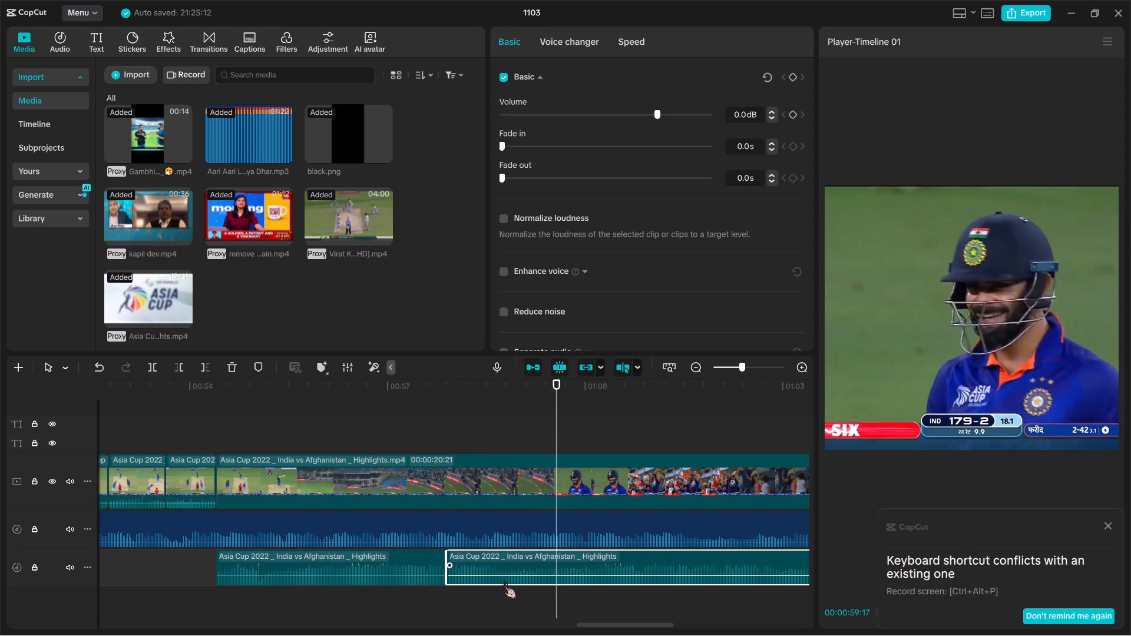
{"action": "key", "text": "space"}
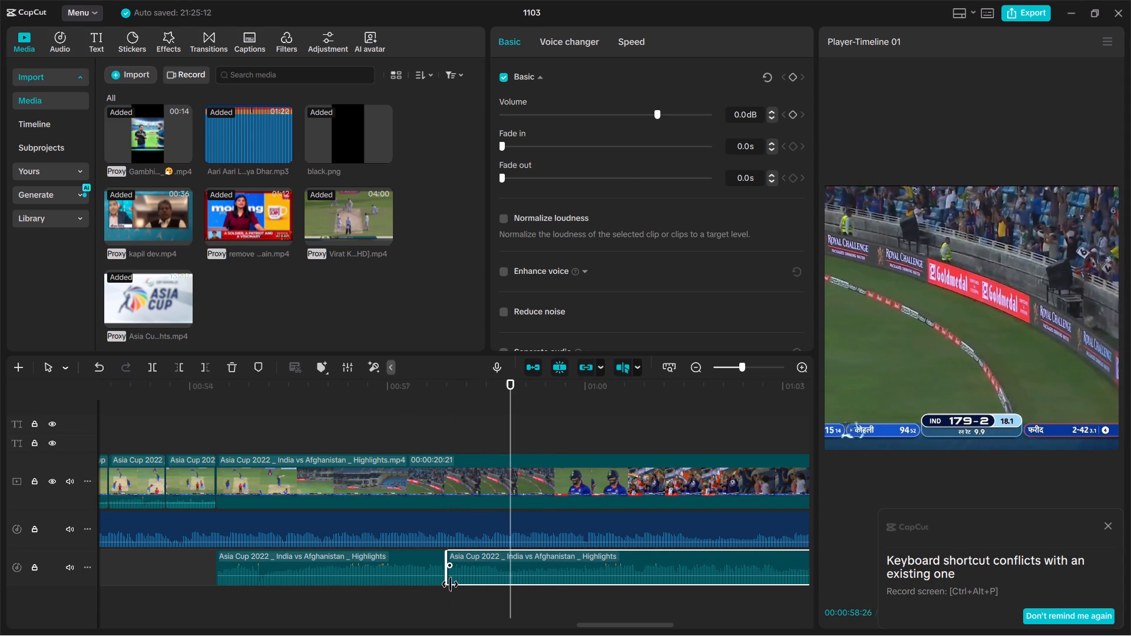
{"action": "key", "text": "space"}
{"action": "key", "text": "ctrl+b"}
{"action": "left_click", "coordinate": [450, 584], "text": "ctrl"}
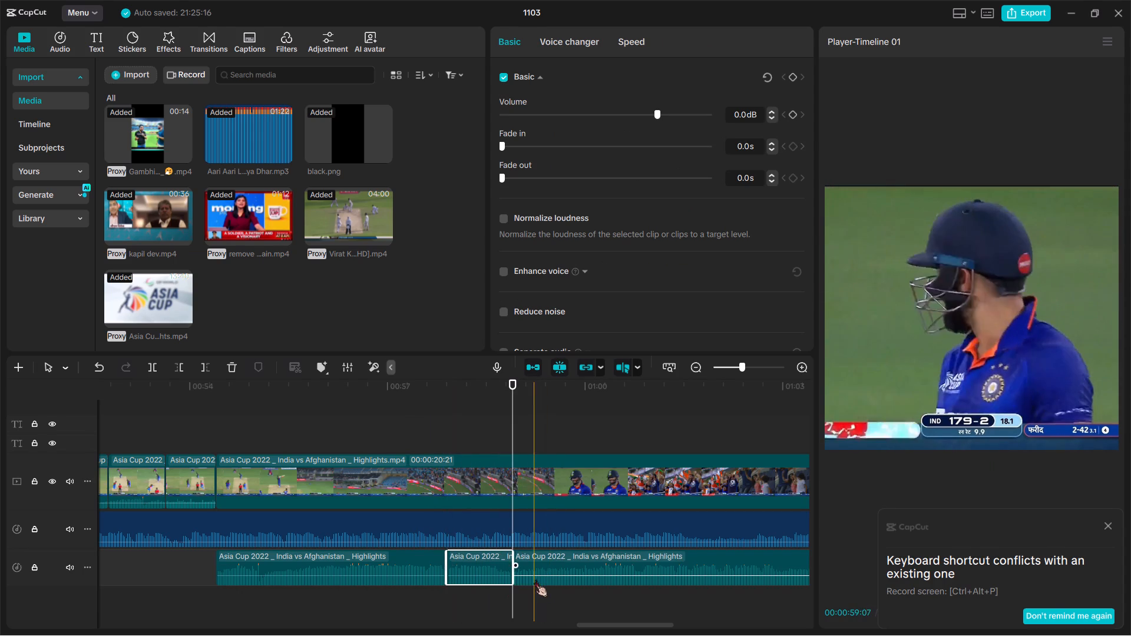
{"action": "key", "text": "space"}
{"action": "key", "text": "space"}
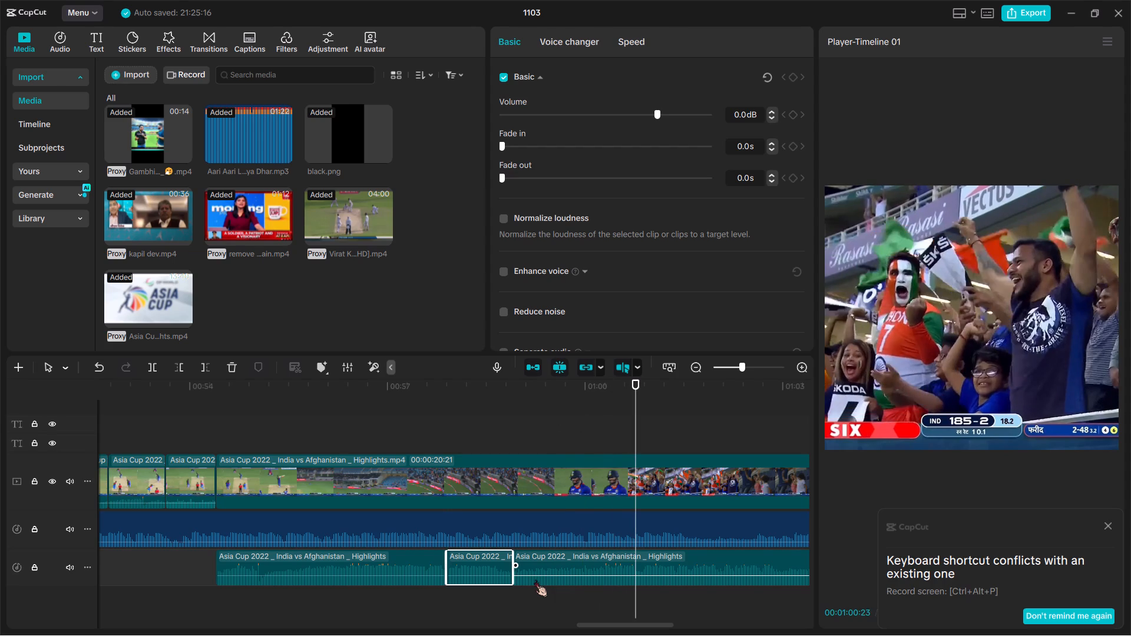
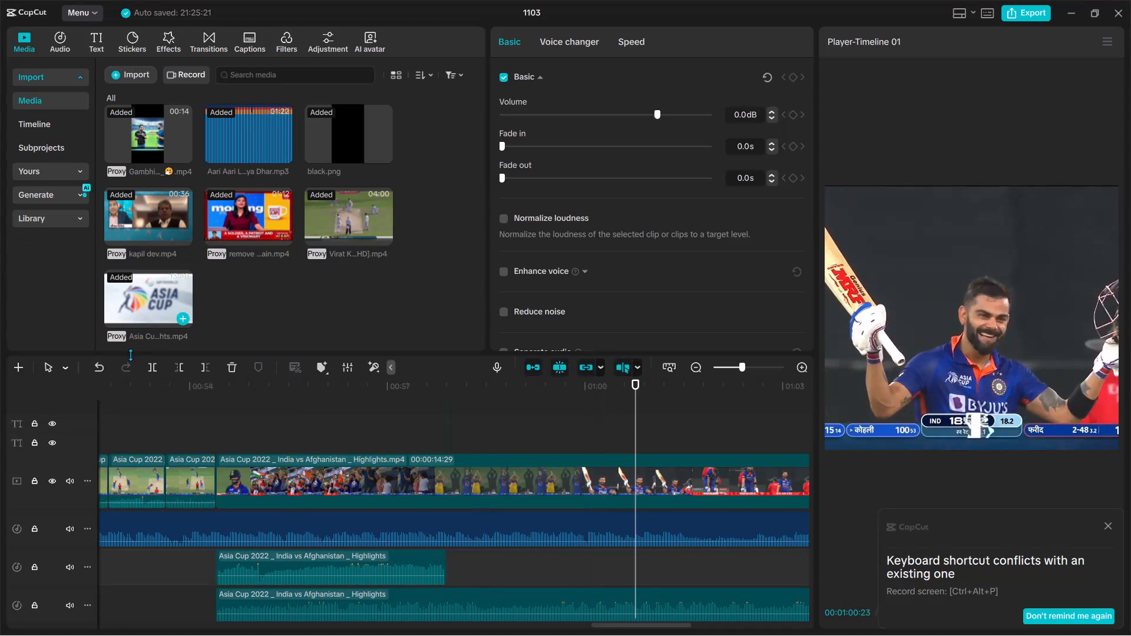
Undo the last edit, the one that shortened the long Asia Cup highlights video clip.
{"action": "left_click", "coordinate": [98, 363]}
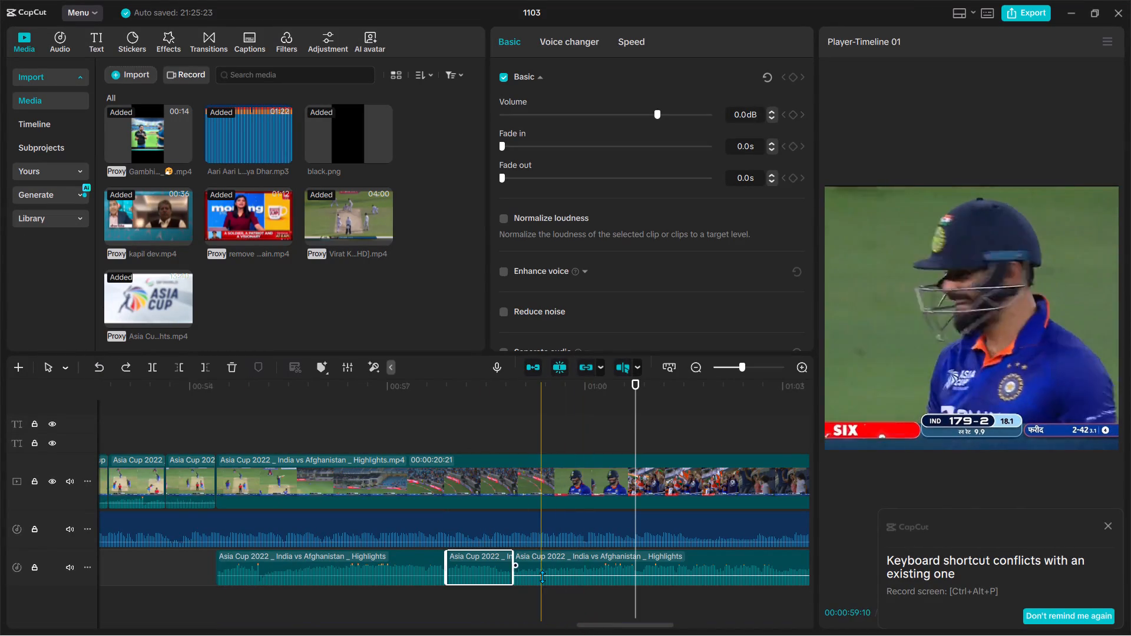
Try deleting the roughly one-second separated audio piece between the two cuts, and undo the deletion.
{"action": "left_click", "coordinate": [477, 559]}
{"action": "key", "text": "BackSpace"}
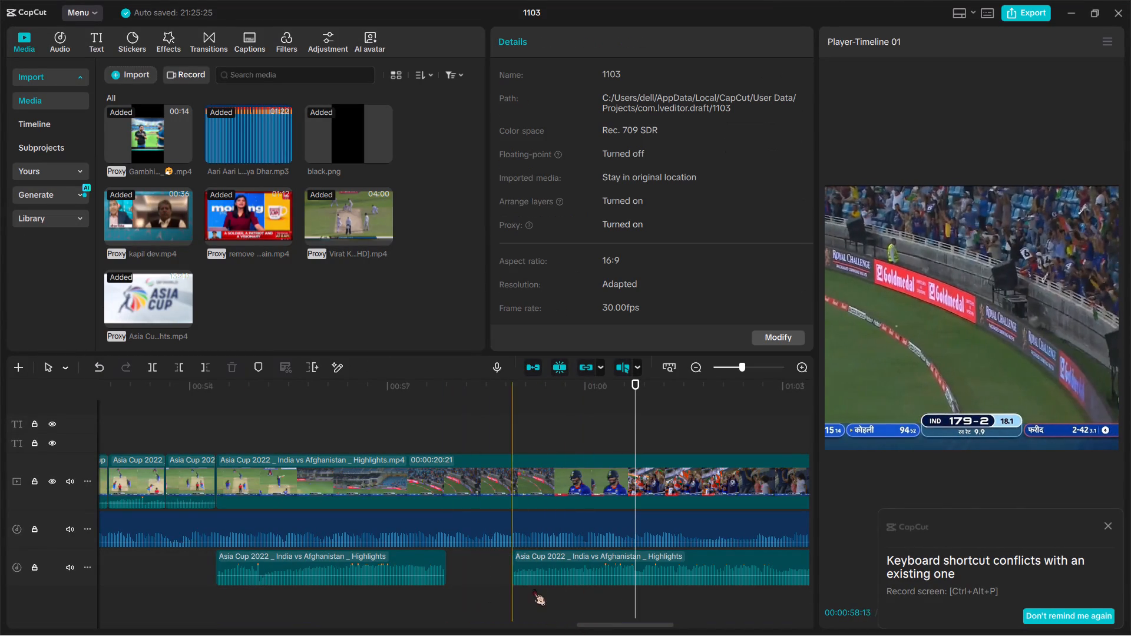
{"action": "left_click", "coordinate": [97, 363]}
Listen on past the second cut and trim the start of the last separated audio piece to about 00:01:00:06.
{"action": "key", "text": "space"}
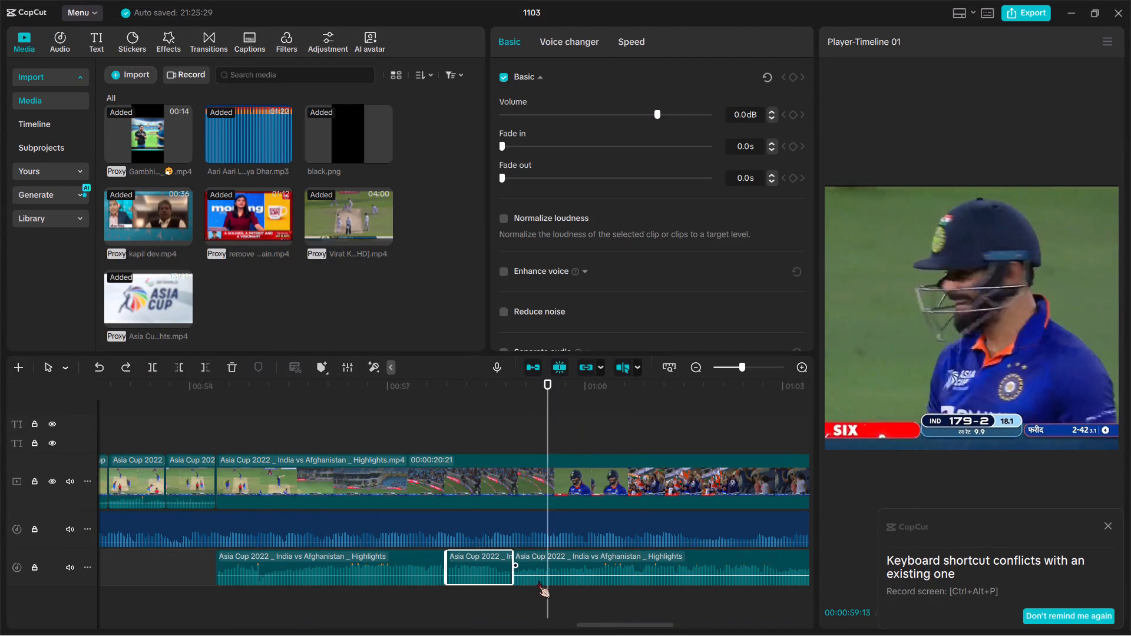
{"action": "key", "text": "space"}
{"action": "key", "text": "space"}
{"action": "key", "text": "space"}
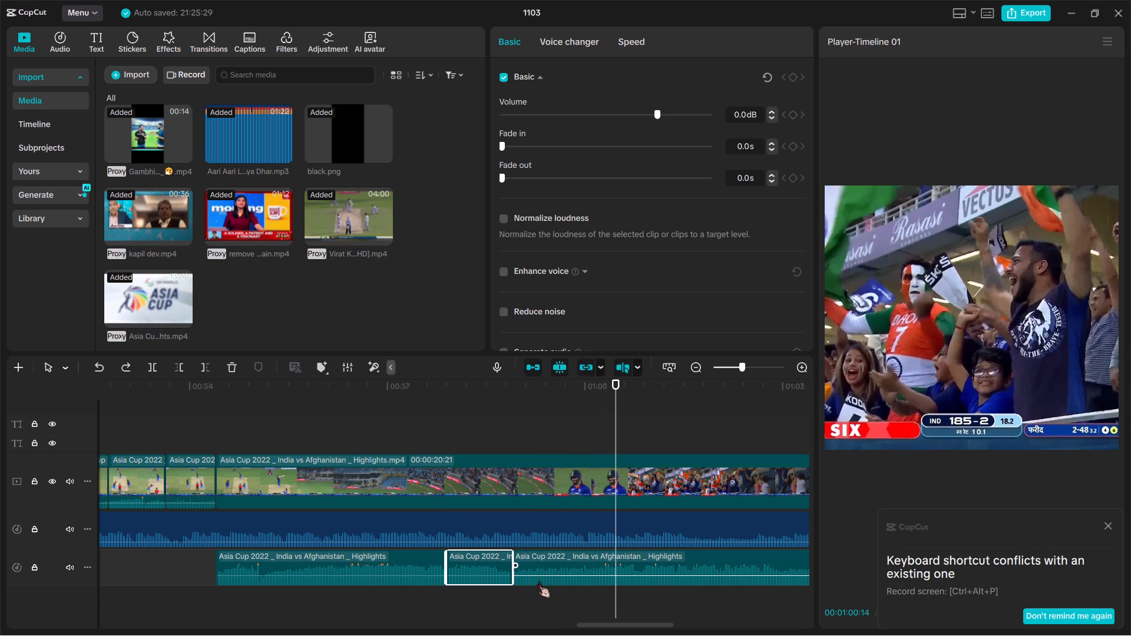
{"action": "left_click", "coordinate": [597, 573]}
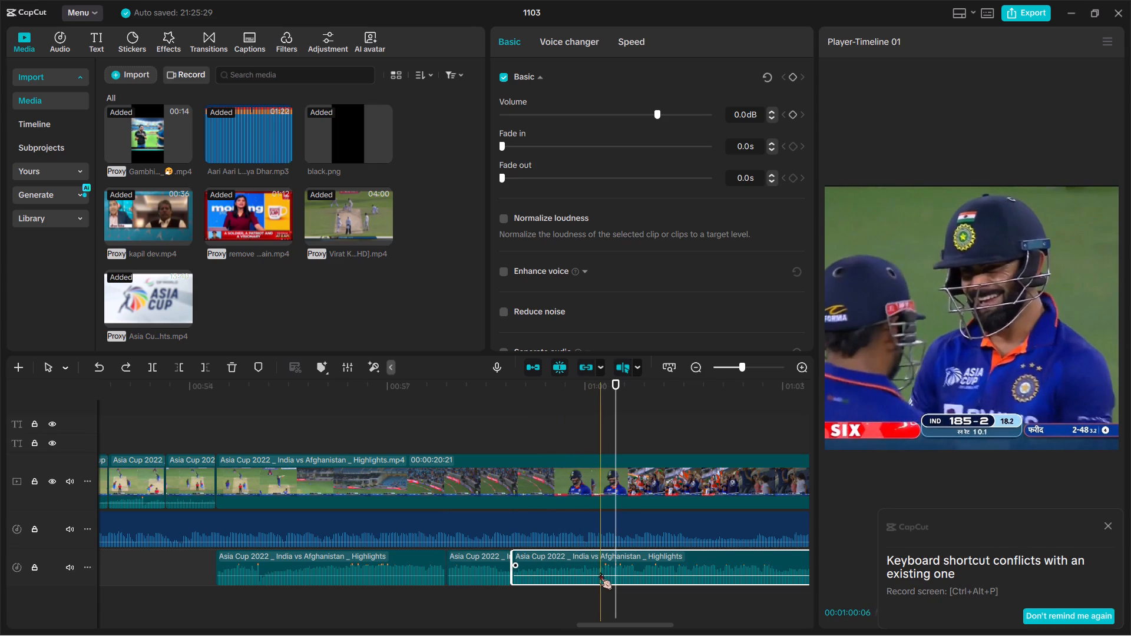
{"action": "key", "text": "q"}
Play on through the crowd celebration and split the last separated audio piece at about 00:01:03:00.
{"action": "key", "text": "space"}
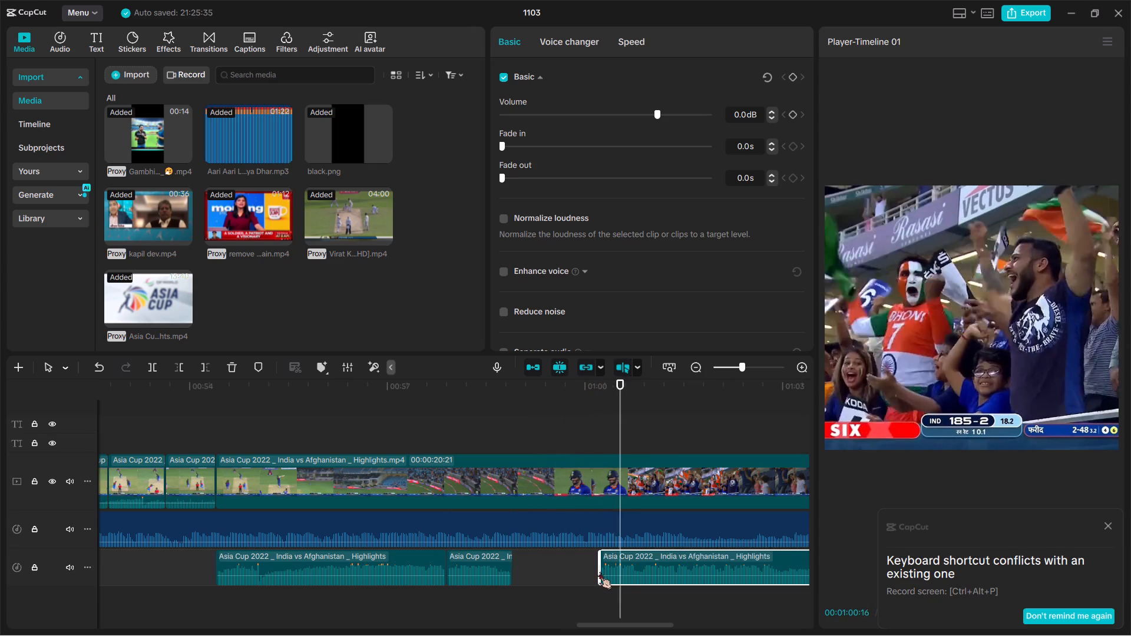
{"action": "scroll", "coordinate": [599, 572], "scroll_direction": "left", "scroll_amount": 1}
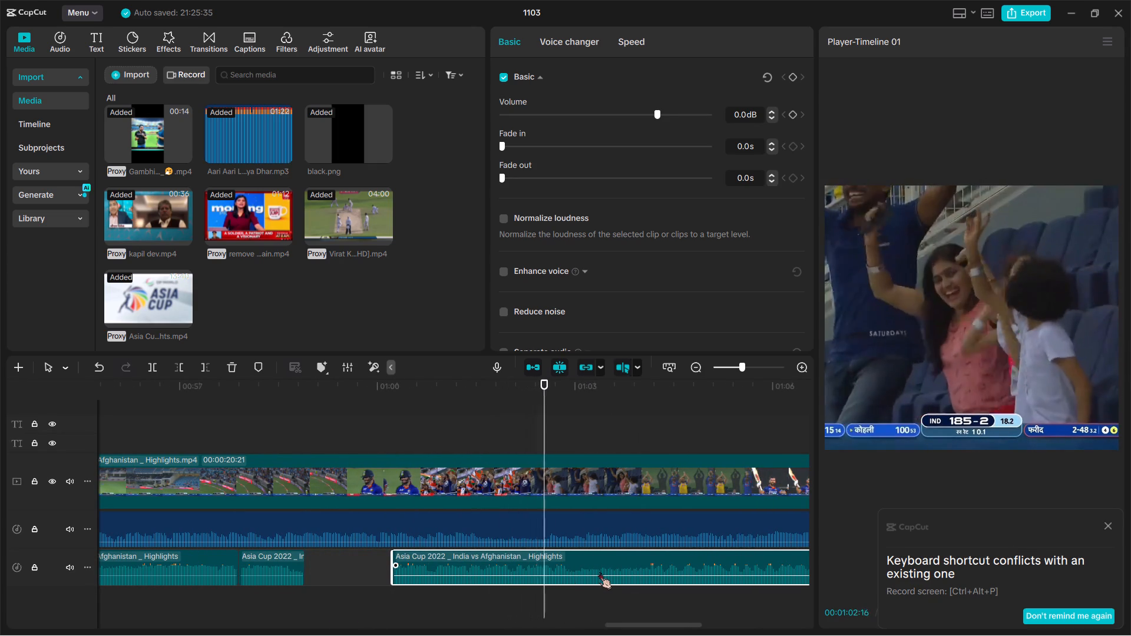
{"action": "key", "text": "space"}
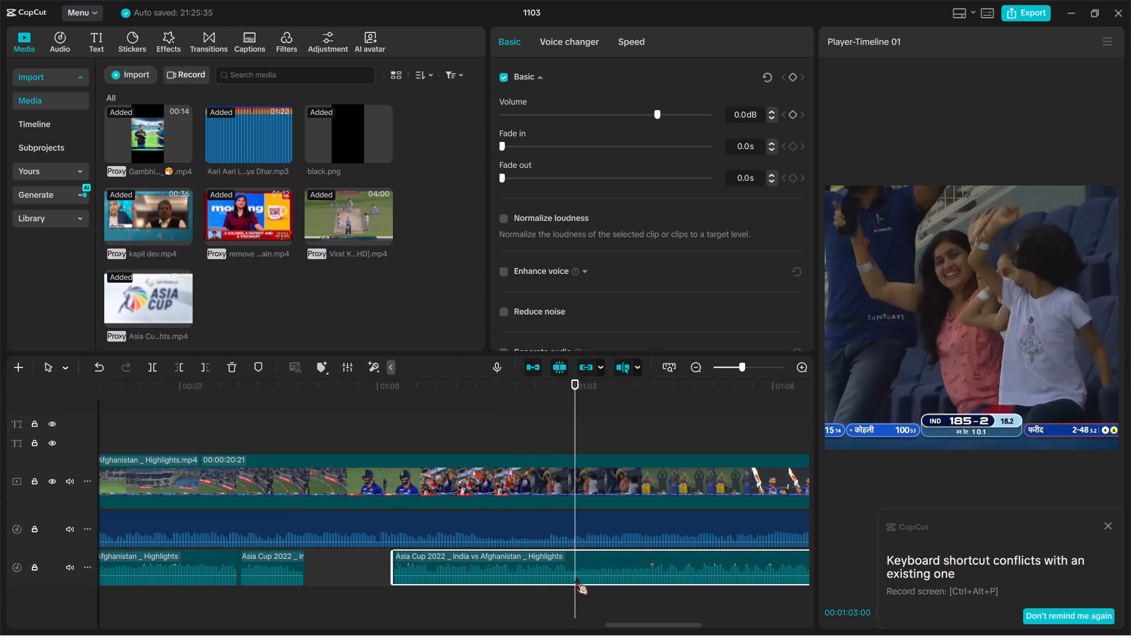
{"action": "key", "text": "ctrl+b"}
Trim the last audio piece's start to about 00:01:07:14, during the HUNDRED graphic, and move it back against the preceding piece at 00:01:03:00.
{"action": "key", "text": "space"}
{"action": "scroll", "coordinate": [576, 578], "scroll_direction": "left", "scroll_amount": 1}
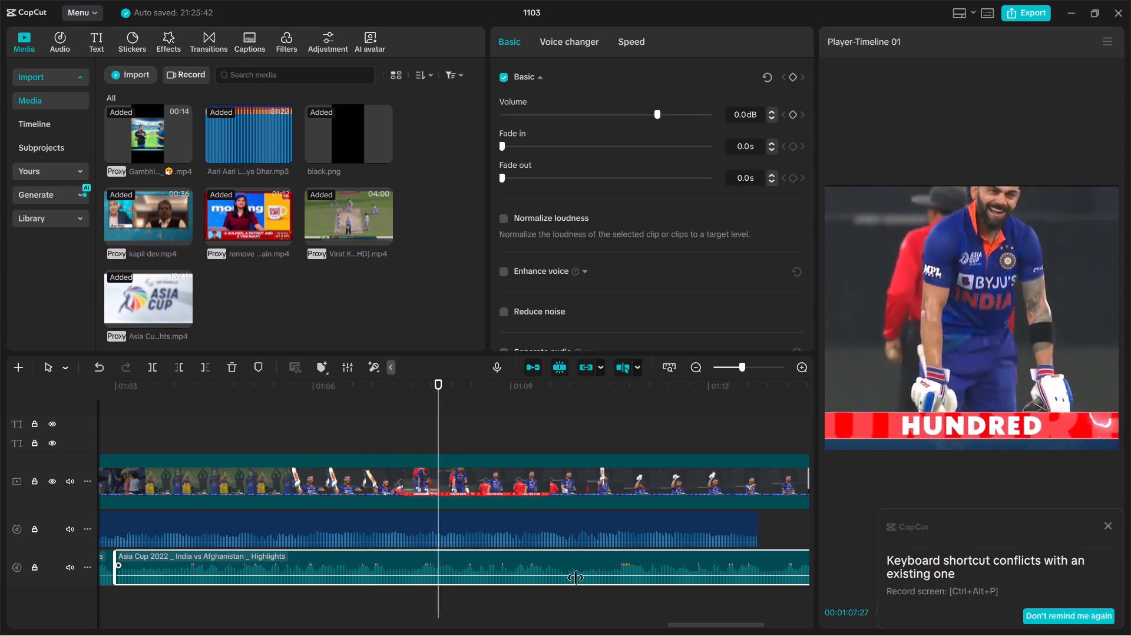
{"action": "key", "text": "space"}
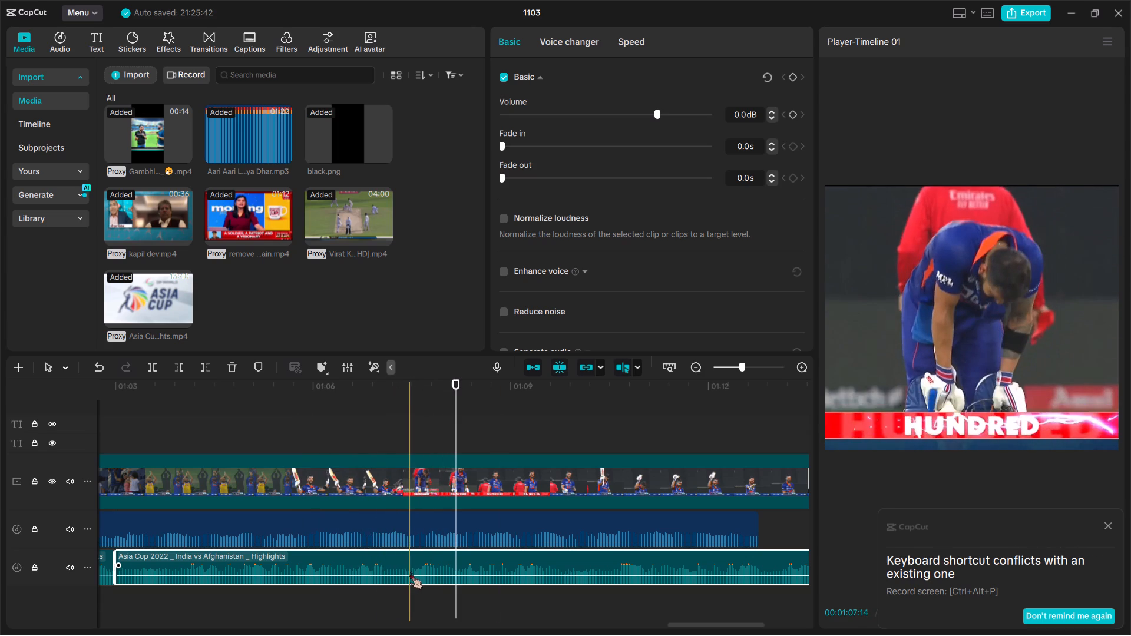
{"action": "key", "text": "q"}
{"action": "left_click_drag", "start_coordinate": [428, 568], "coordinate": [295, 569]}
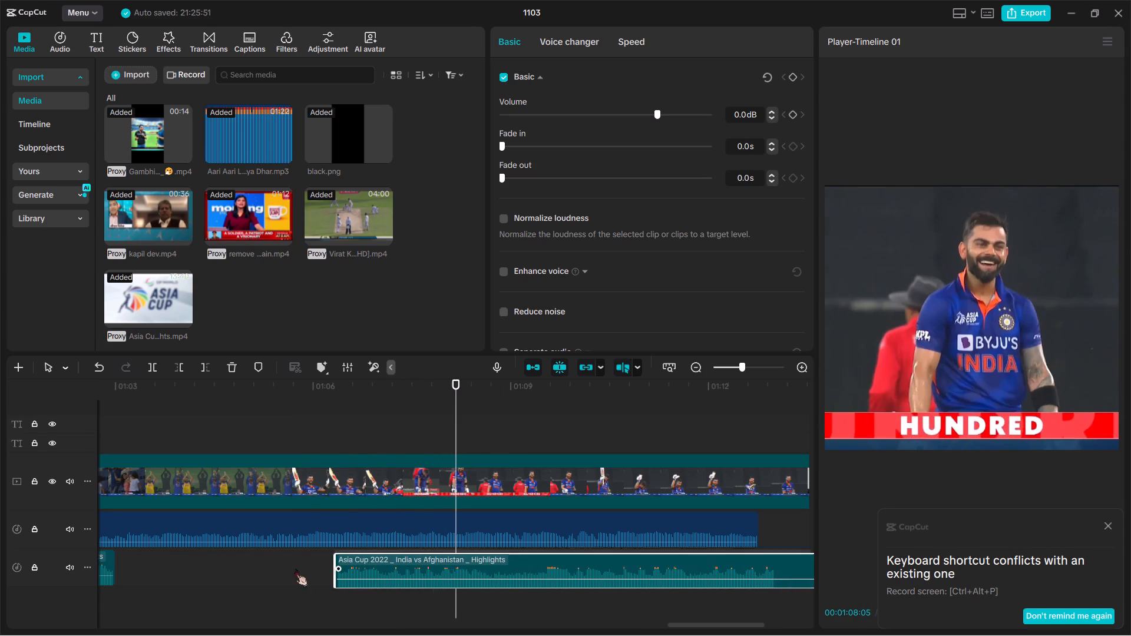
{"action": "left_click_drag", "start_coordinate": [295, 569], "coordinate": [135, 569]}
Listen to the moved audio piece and split it at about 00:01:05:15, where Kohli raises his bat.
{"action": "scroll", "coordinate": [135, 569], "scroll_direction": "right", "scroll_amount": 1}
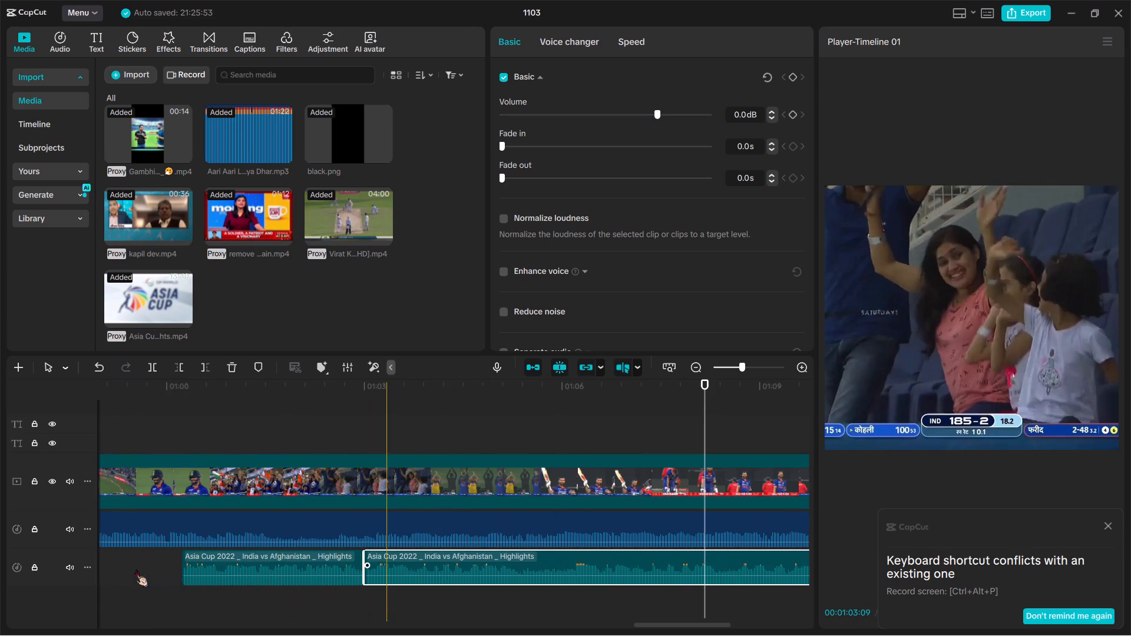
{"action": "key", "text": "space"}
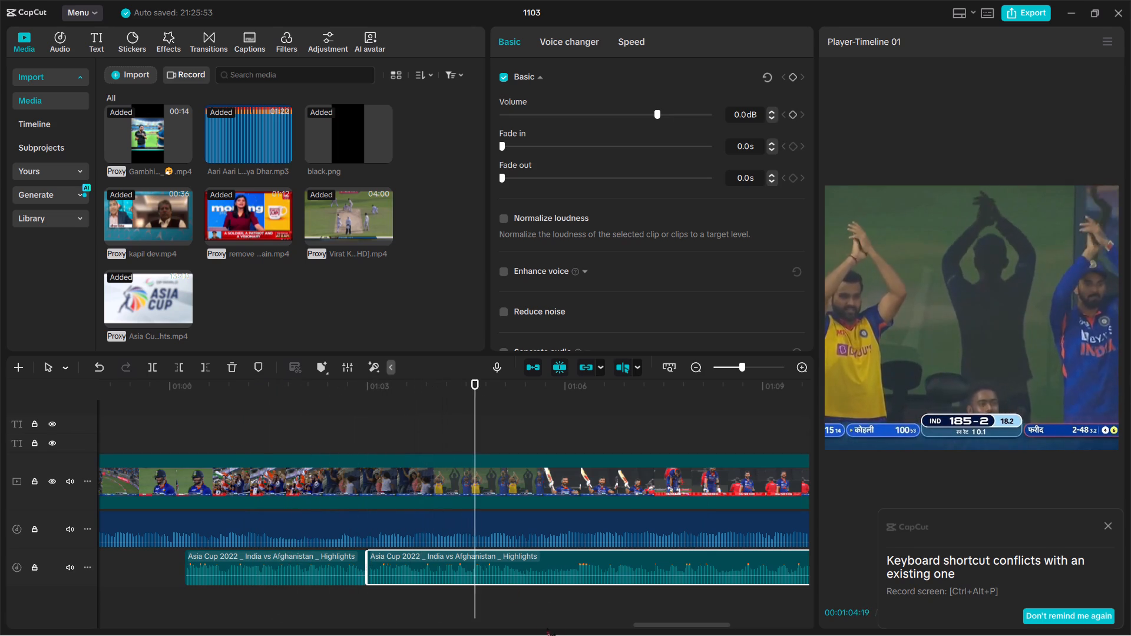
{"action": "key", "text": "space"}
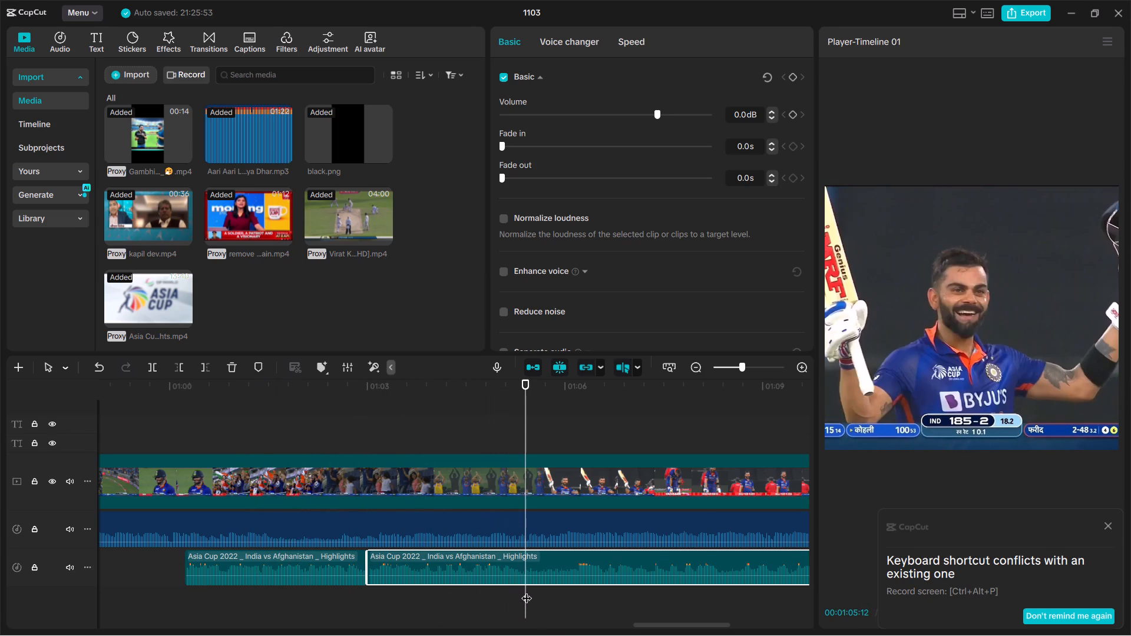
{"action": "key", "text": "space"}
{"action": "key", "text": "space"}
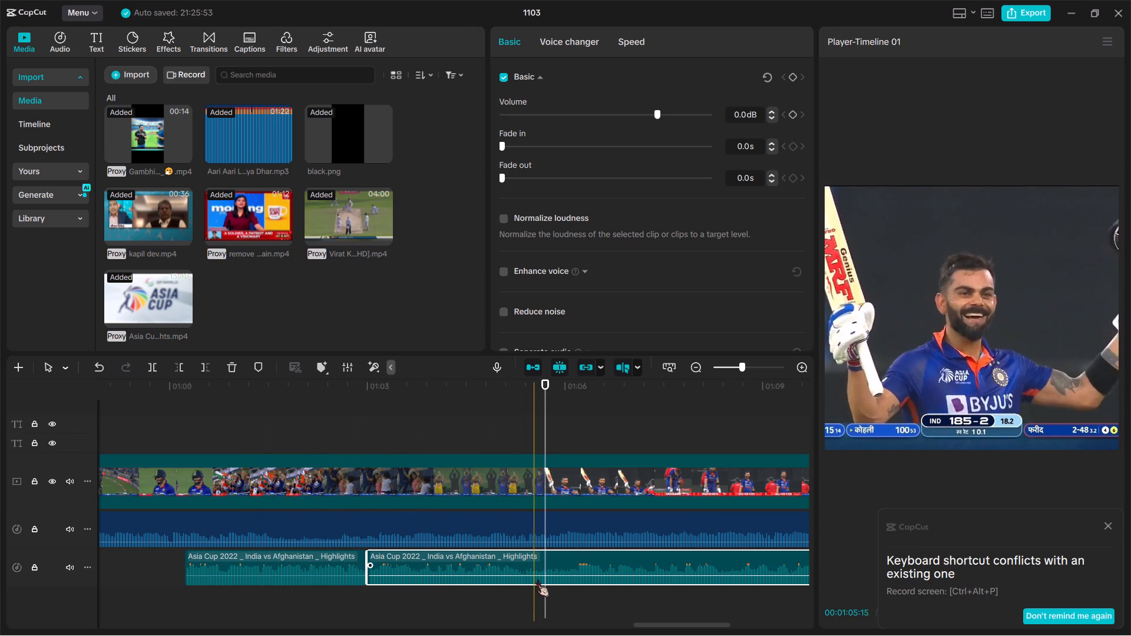
{"action": "key", "text": "ctrl+b"}
Play the last audio piece to its end, move it onto a new audio track below, and mute that track.
{"action": "key", "text": "space"}
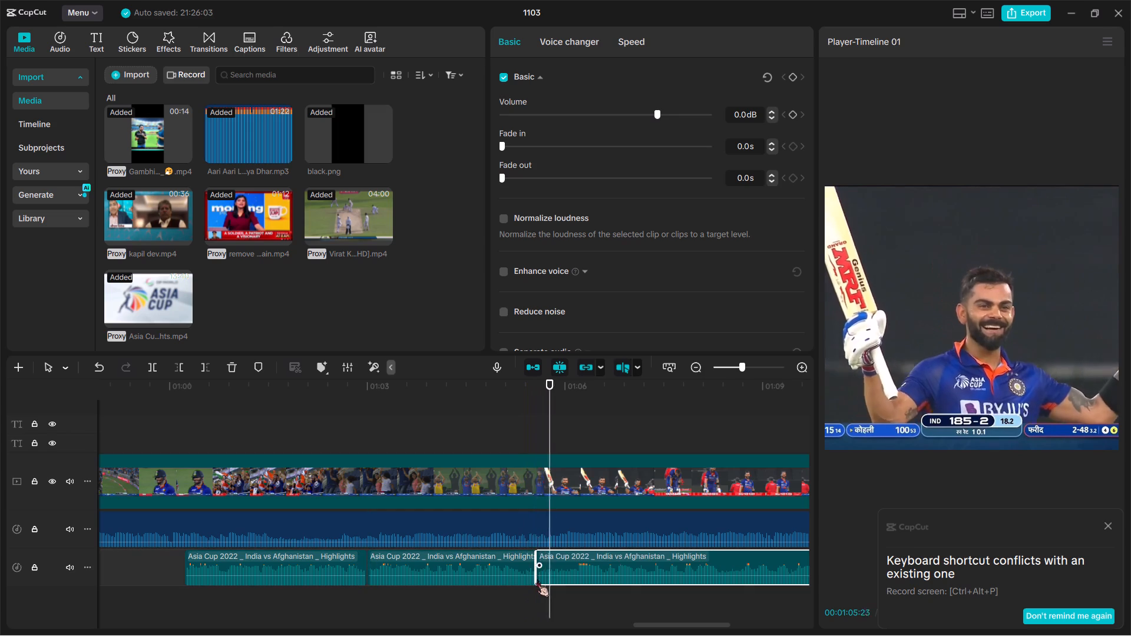
{"action": "scroll", "coordinate": [537, 579], "scroll_direction": "left", "scroll_amount": 1}
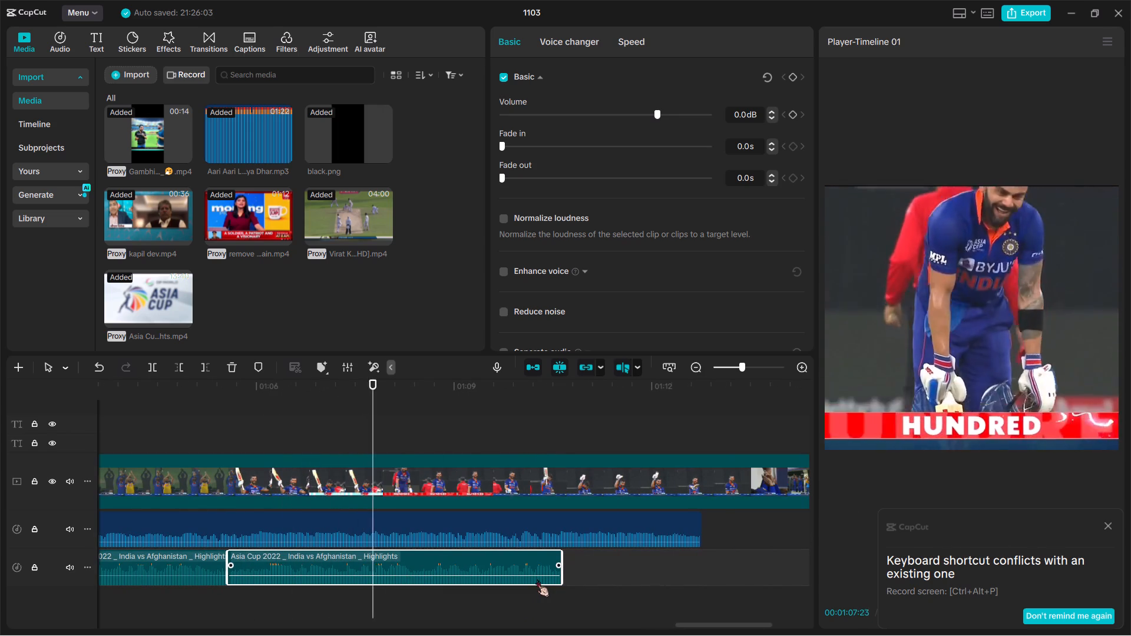
{"action": "key", "text": "space"}
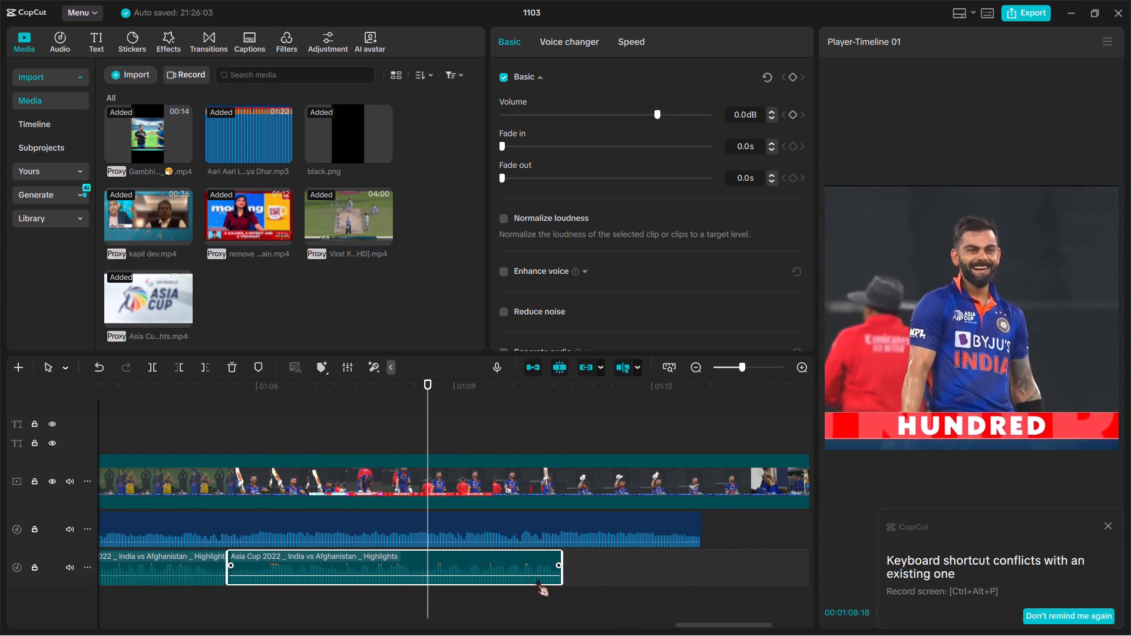
{"action": "key", "text": "space"}
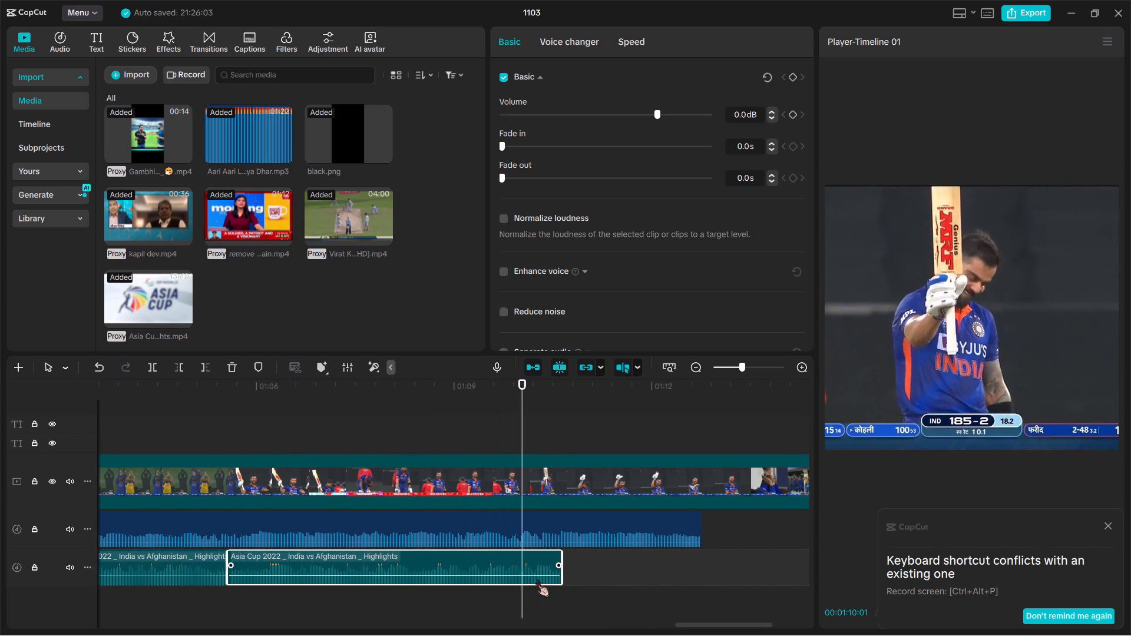
{"action": "key", "text": "space"}
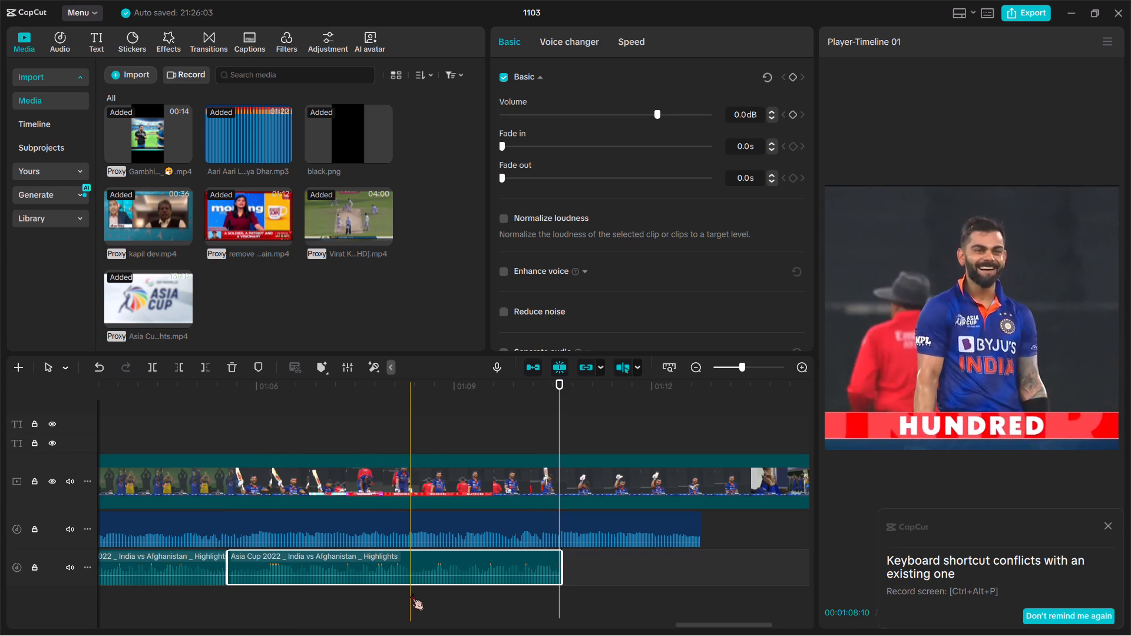
{"action": "scroll", "coordinate": [411, 593], "scroll_direction": "down", "scroll_amount": 11, "text": "ctrl"}
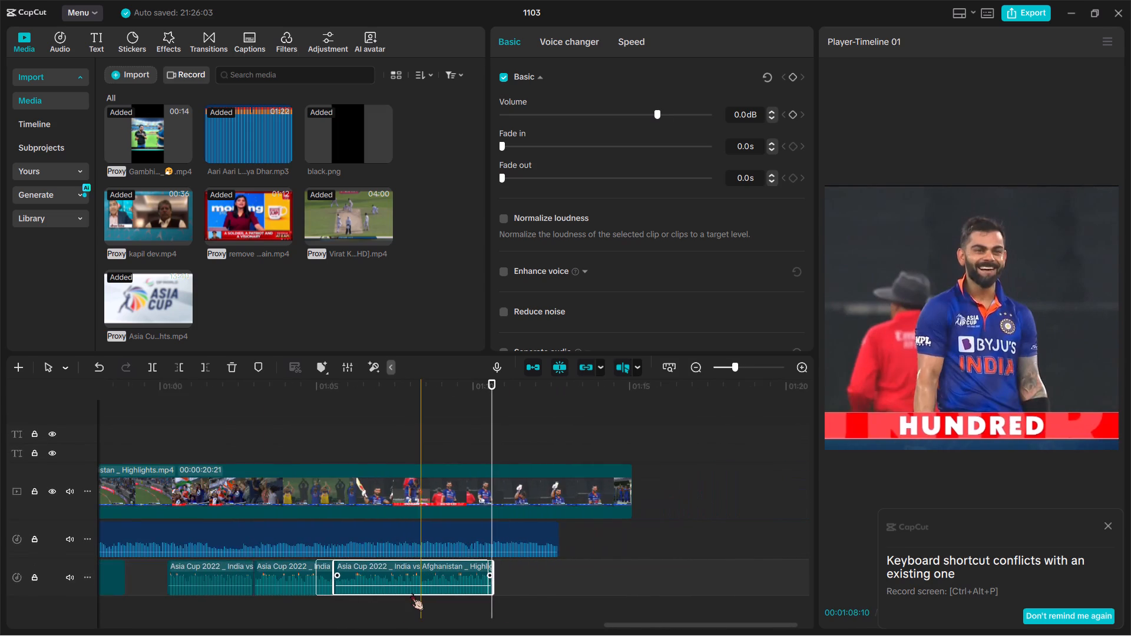
{"action": "scroll", "coordinate": [411, 593], "scroll_direction": "right", "scroll_amount": 1}
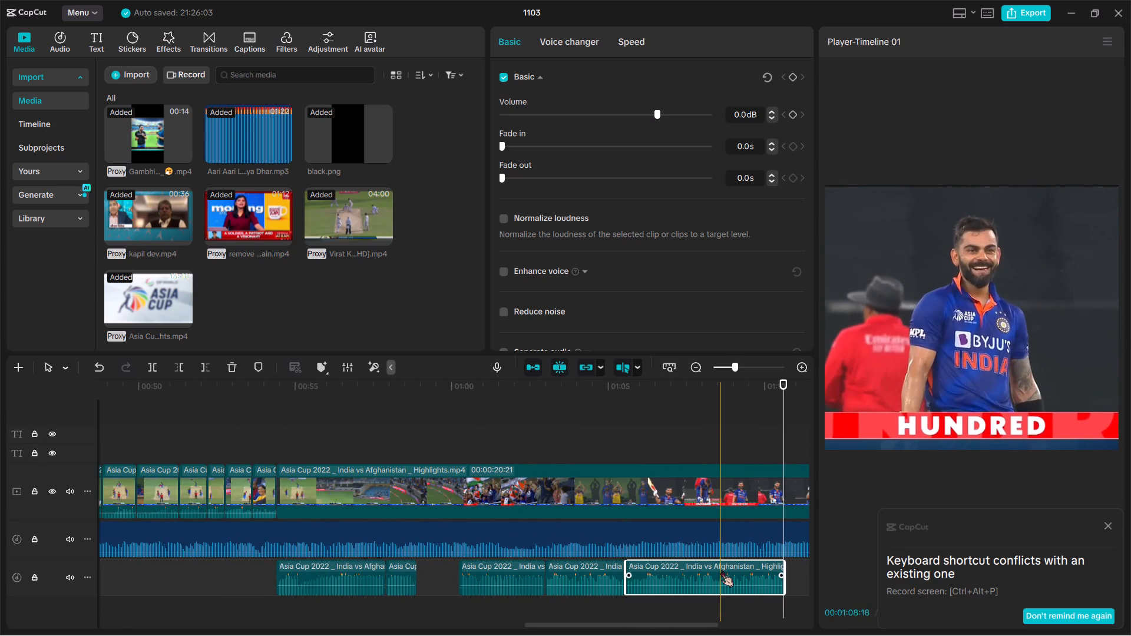
{"action": "left_click_drag", "start_coordinate": [721, 569], "coordinate": [707, 612]}
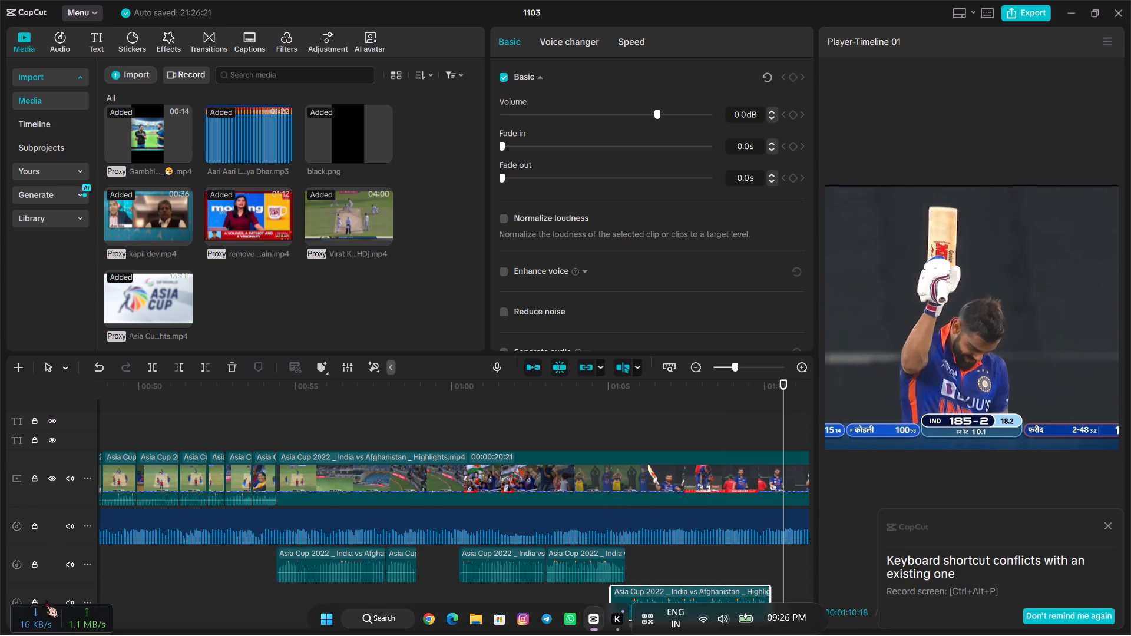
{"action": "left_click", "coordinate": [67, 599]}
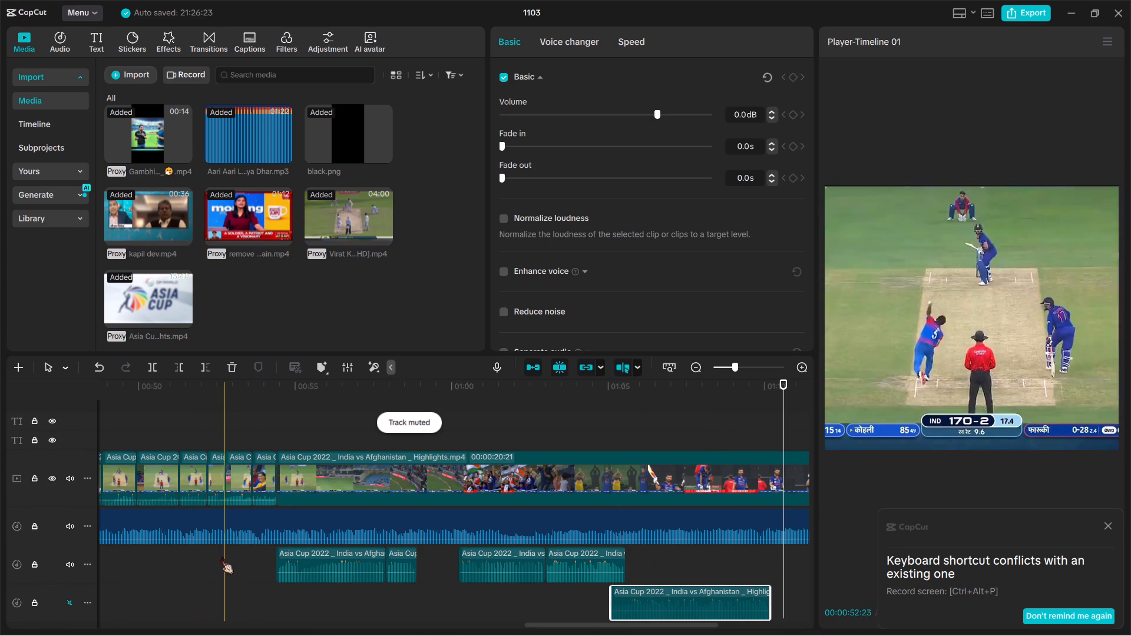
Delete the first separated highlights audio piece, under the start of the long video clip.
{"action": "left_click", "coordinate": [283, 562]}
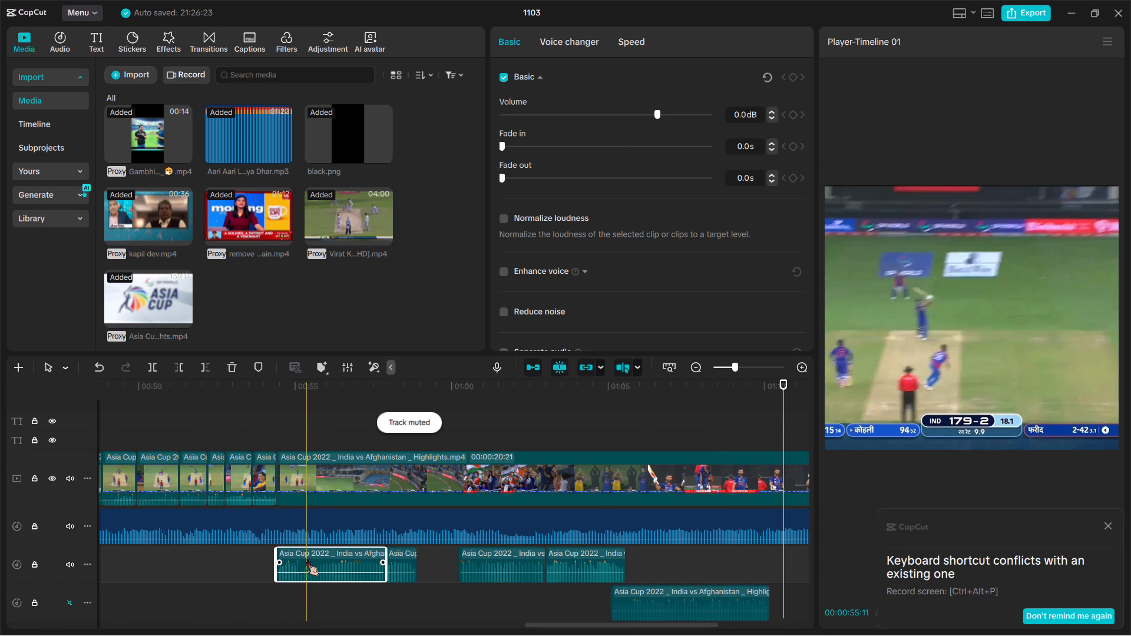
{"action": "key", "text": "BackSpace"}
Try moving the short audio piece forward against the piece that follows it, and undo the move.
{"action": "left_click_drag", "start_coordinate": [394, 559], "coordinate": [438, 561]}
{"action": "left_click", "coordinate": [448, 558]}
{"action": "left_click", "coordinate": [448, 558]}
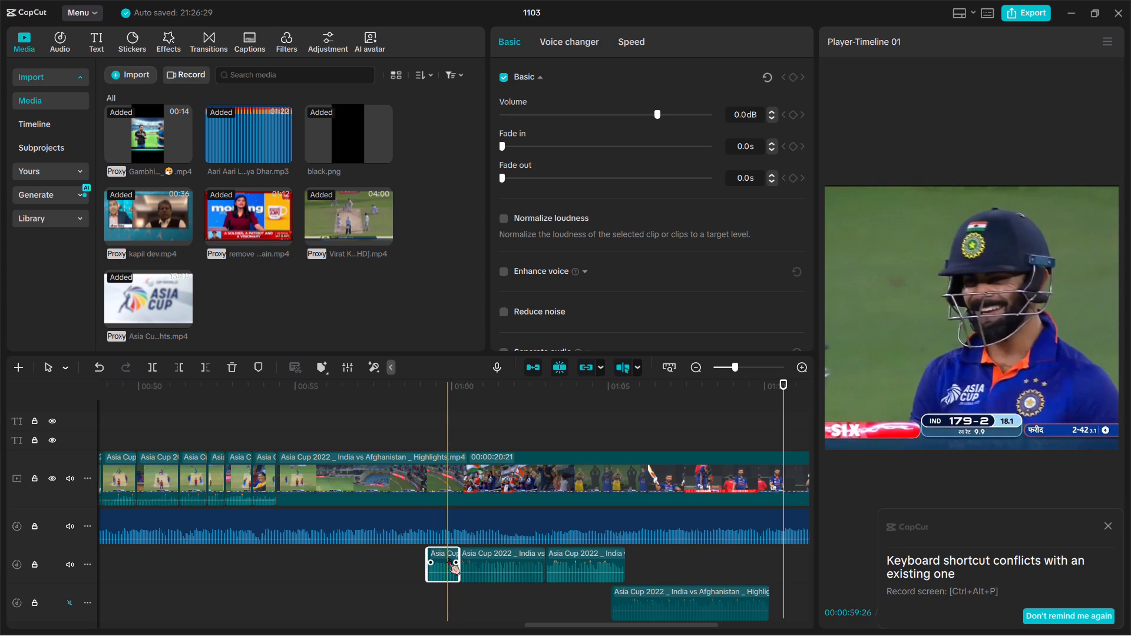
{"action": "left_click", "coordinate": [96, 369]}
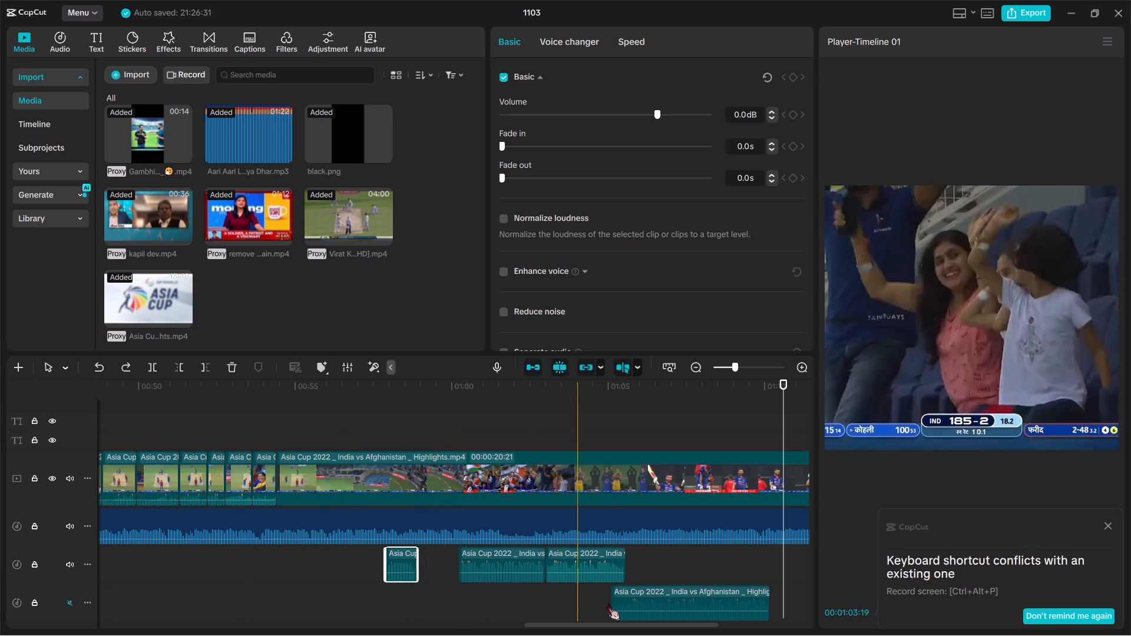
Move the two audio pieces after the short one together back against its end, closing the gap.
{"action": "left_click_drag", "start_coordinate": [639, 562], "coordinate": [520, 564]}
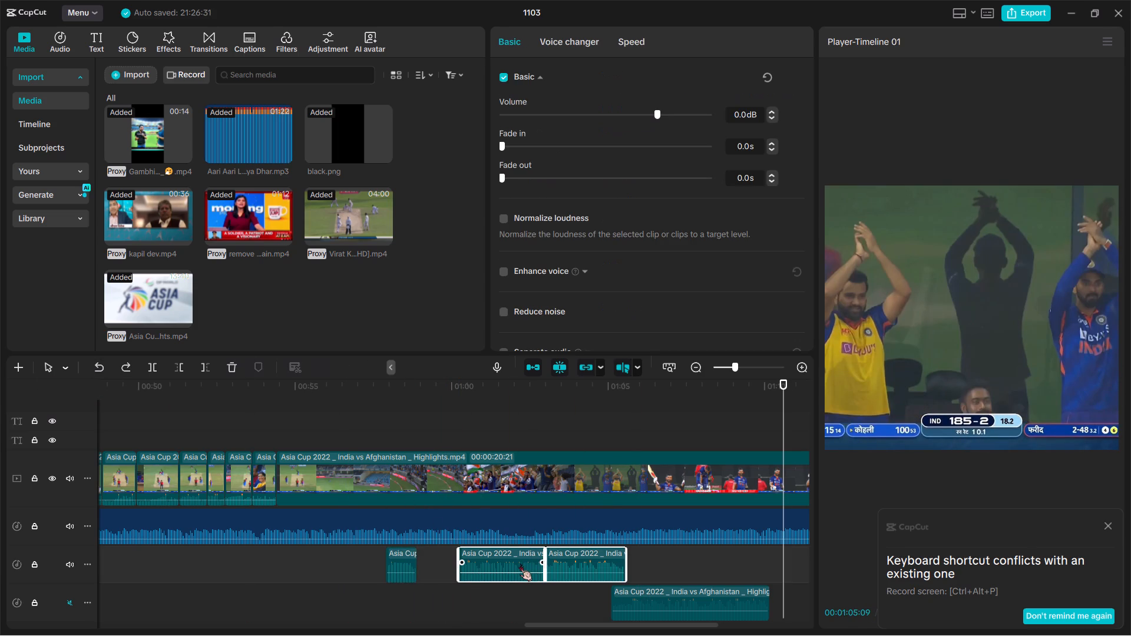
{"action": "left_click_drag", "start_coordinate": [520, 564], "coordinate": [481, 562]}
Extend the start of the short audio piece back to about 00:00:57:17 and play it to check the commentary's opening.
{"action": "scroll", "coordinate": [481, 562], "scroll_direction": "up", "scroll_amount": 9, "text": "ctrl"}
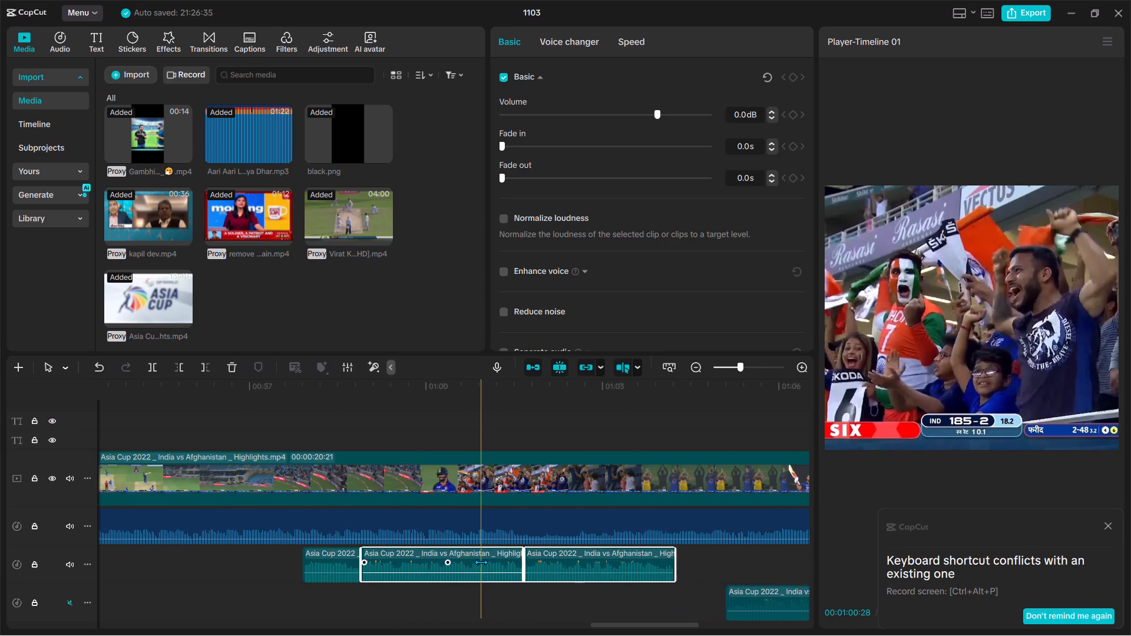
{"action": "scroll", "coordinate": [481, 562], "scroll_direction": "up", "scroll_amount": 8, "text": "ctrl"}
{"action": "scroll", "coordinate": [295, 506], "scroll_direction": "right", "scroll_amount": 1}
{"action": "key", "text": "space"}
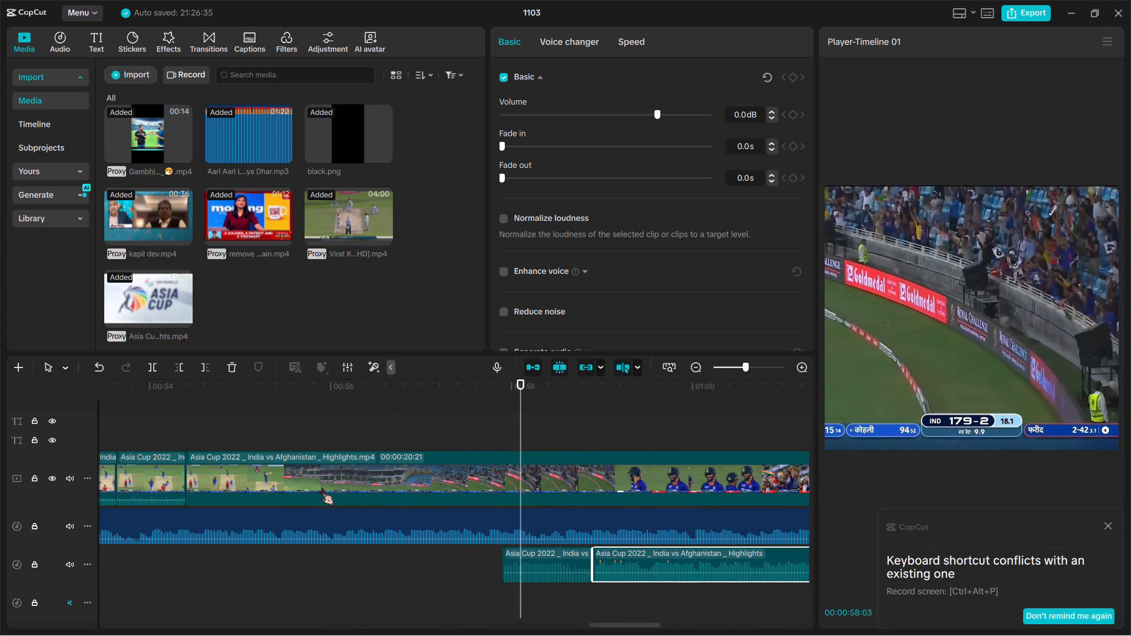
{"action": "key", "text": "space"}
{"action": "key", "text": "space"}
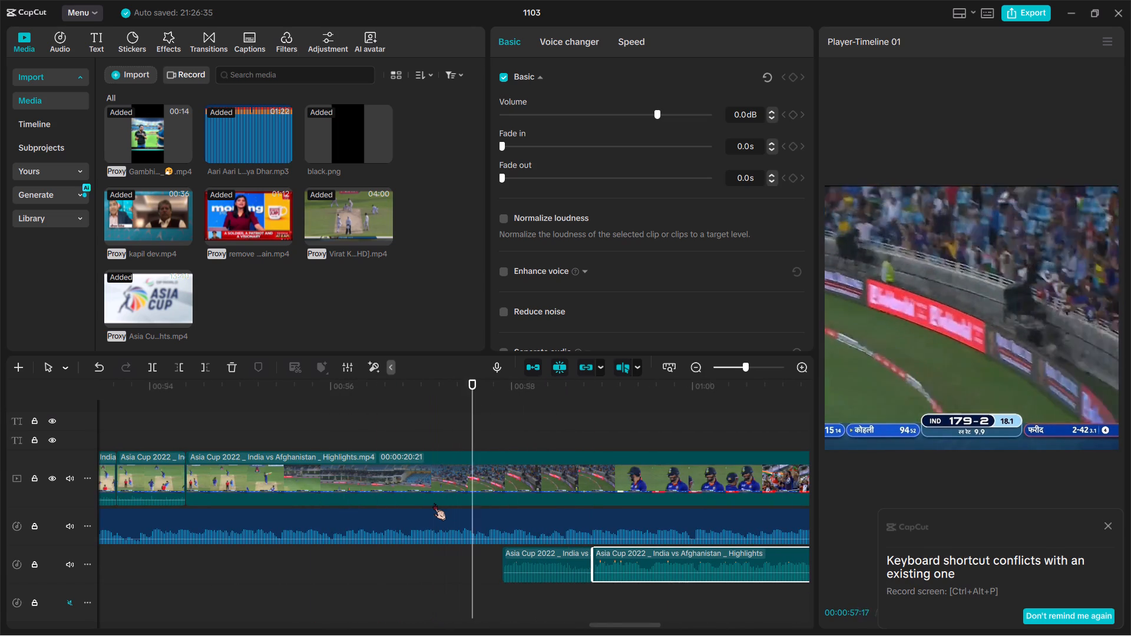
{"action": "key", "text": "space"}
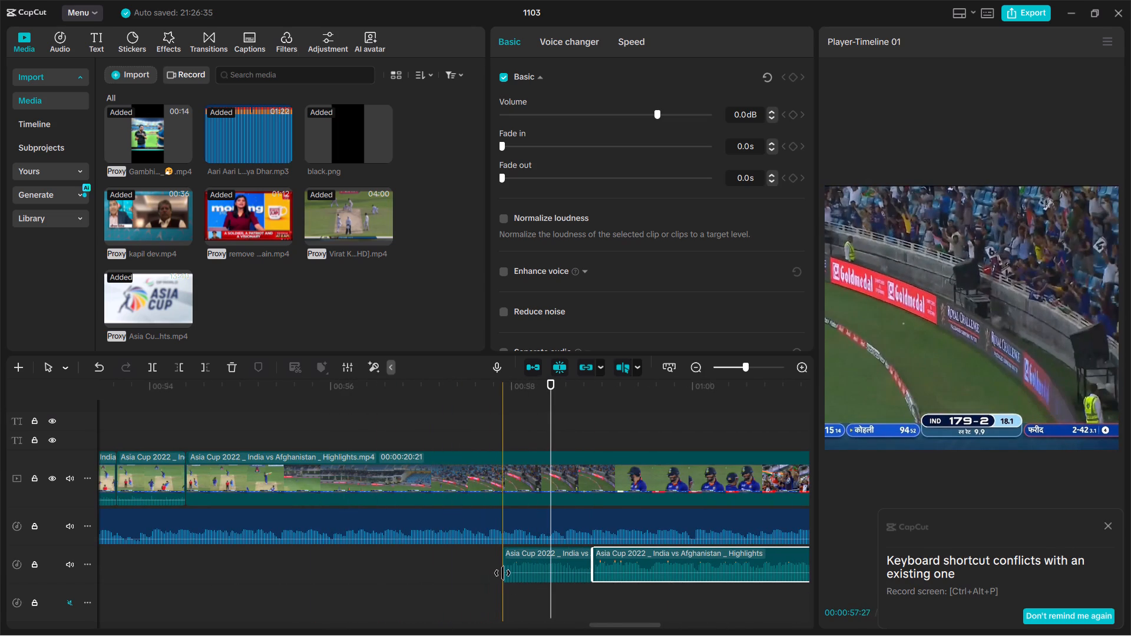
{"action": "left_click_drag", "start_coordinate": [502, 569], "coordinate": [472, 569]}
{"action": "key", "text": "space"}
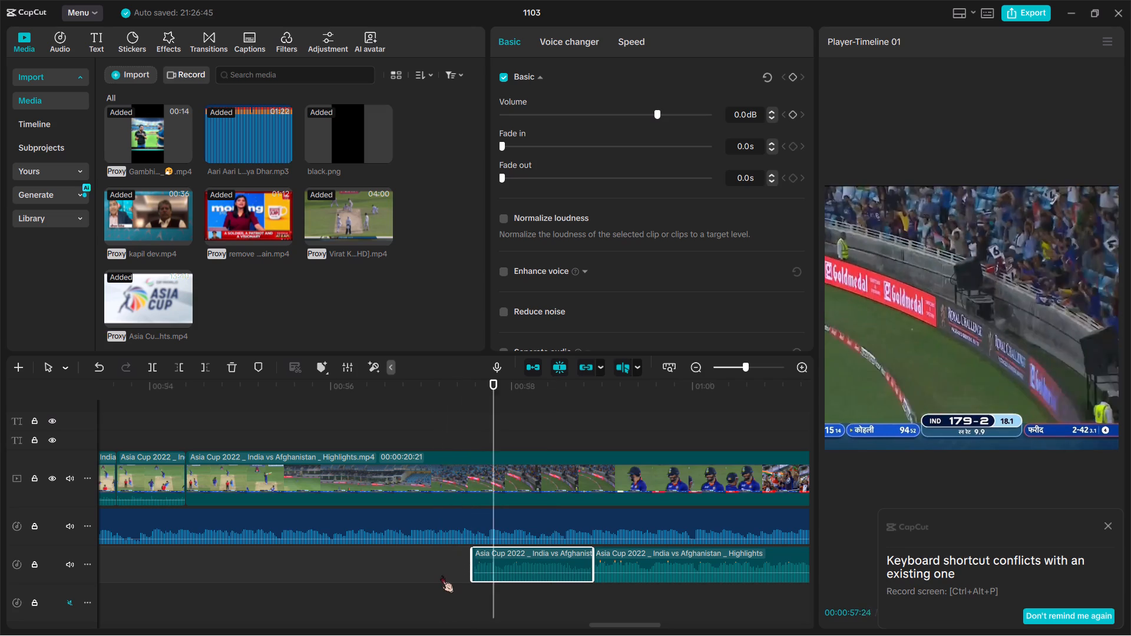
{"action": "key", "text": "space"}
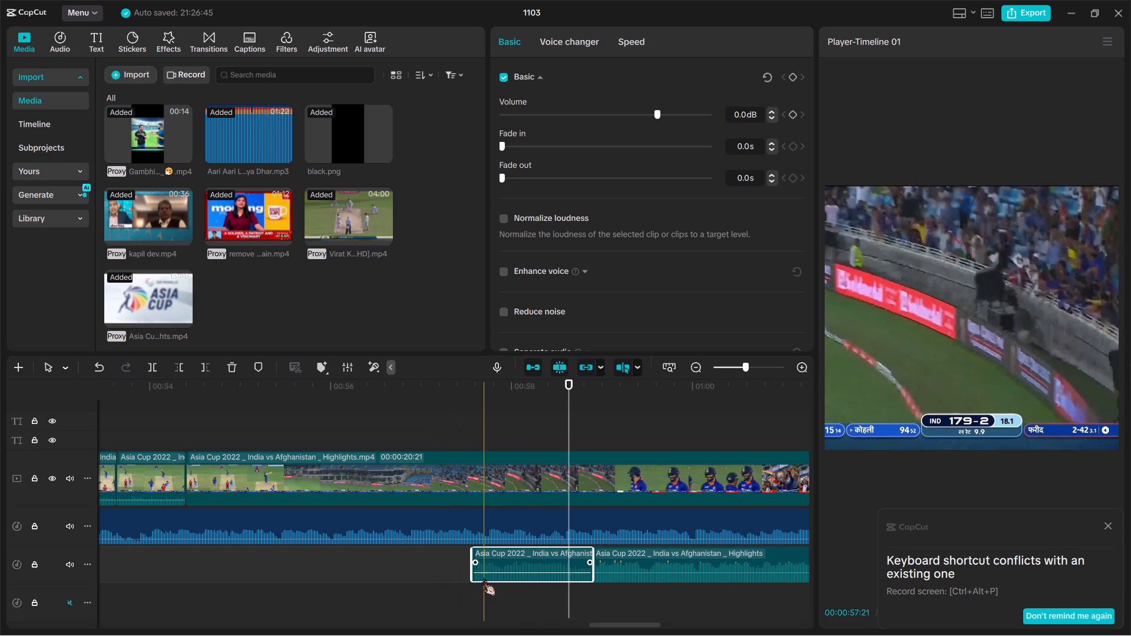
{"action": "key", "text": "space"}
{"action": "key", "text": "space"}
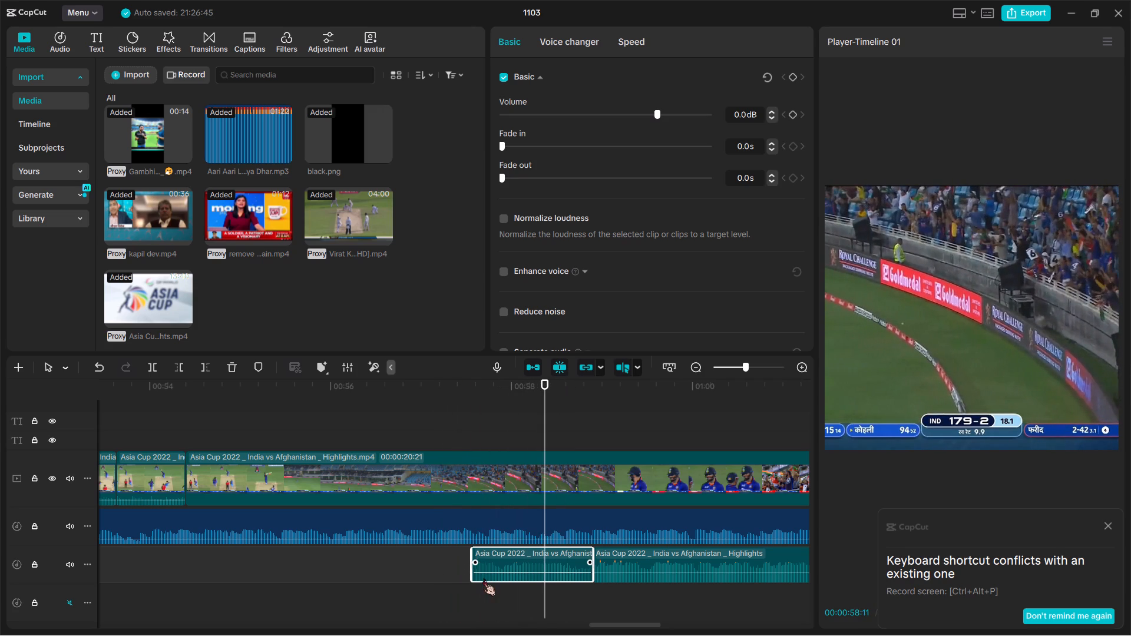